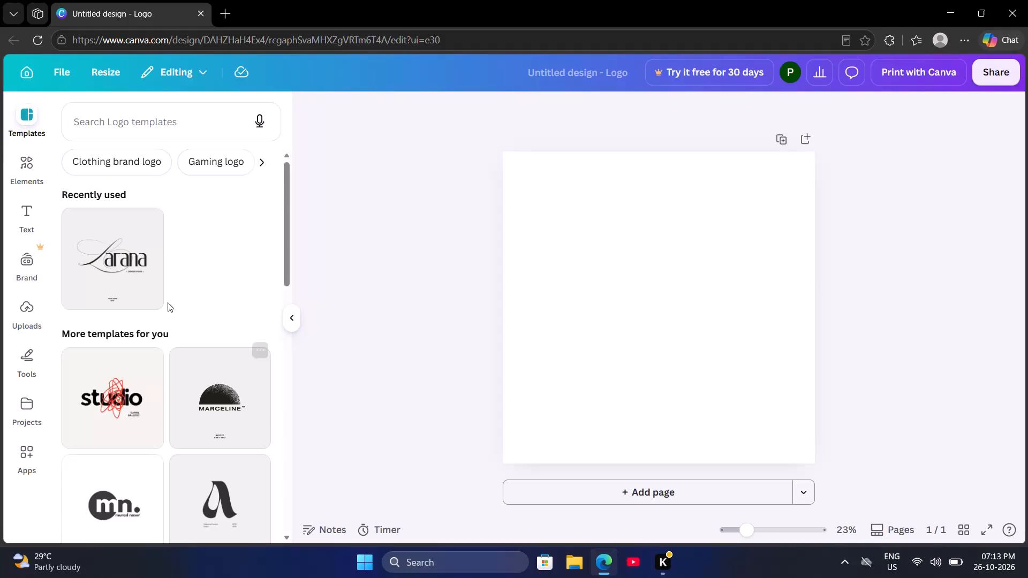
Look through the available text styles and font combinations for the logo.
scroll(153, 288, up, 3)
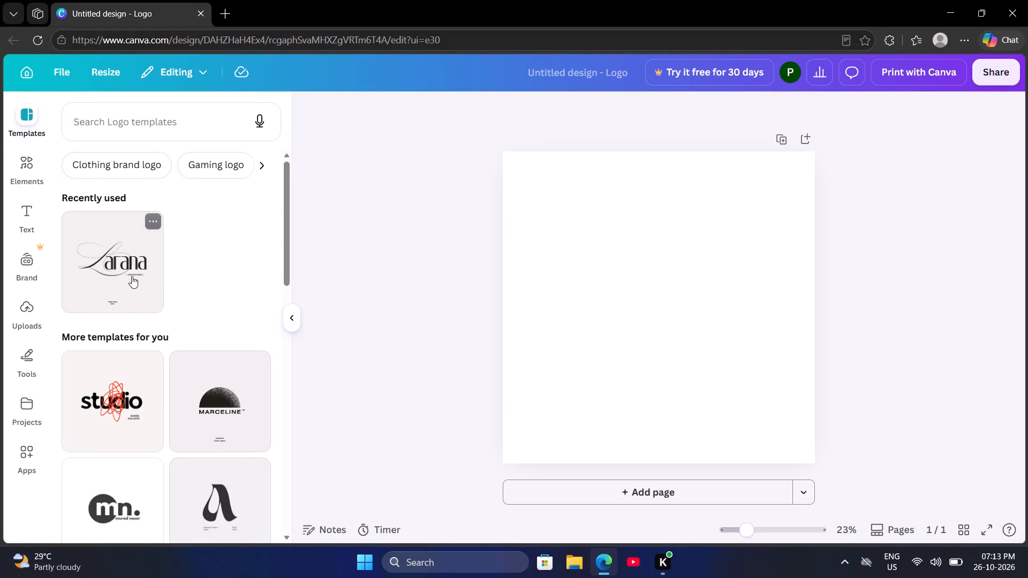
scroll(653, 359, up, 1)
click(25, 217)
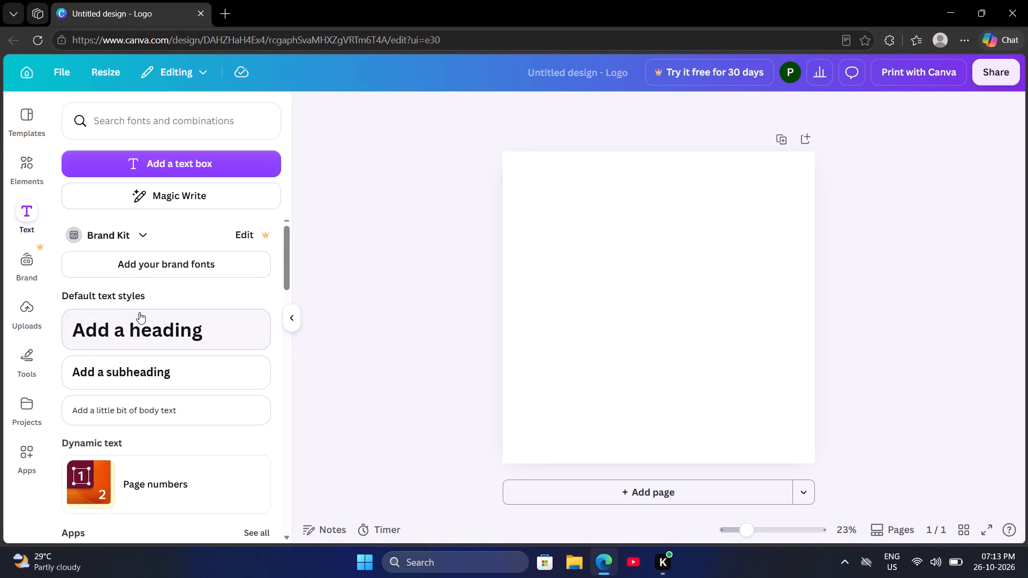
scroll(186, 303, down, 2)
scroll(162, 365, down, 2)
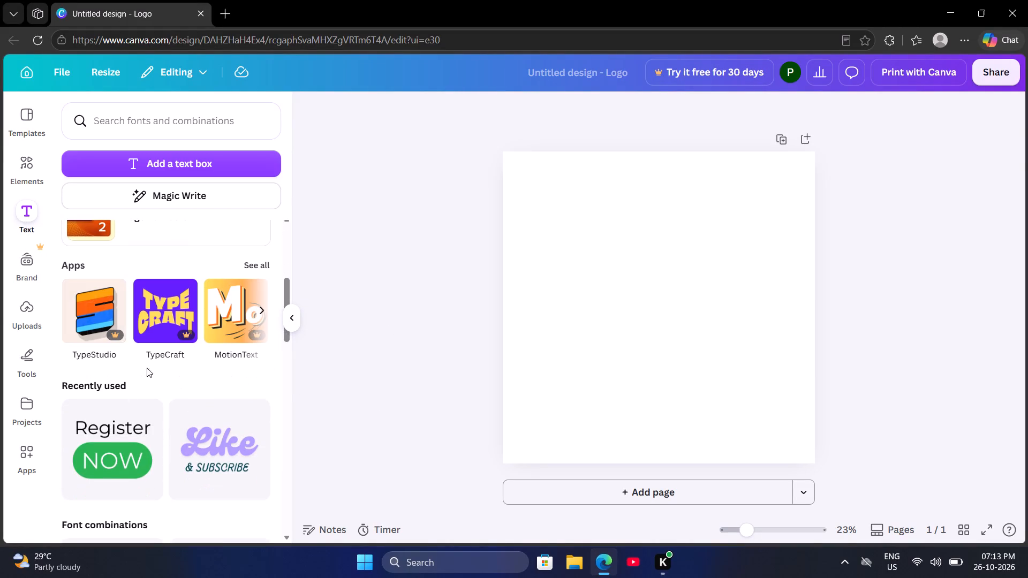
scroll(186, 335, down, 2)
scroll(241, 333, down, 2)
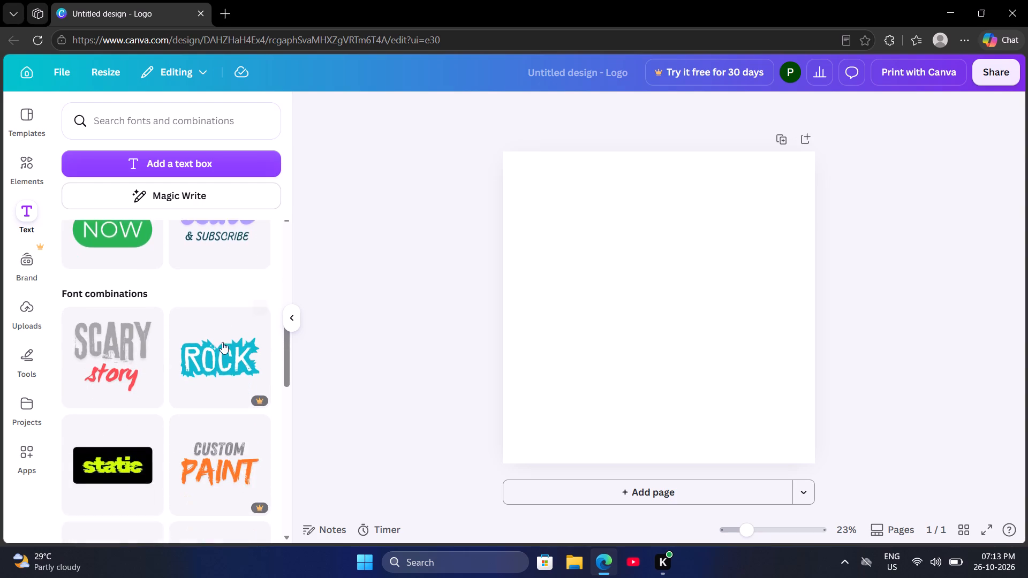
scroll(177, 392, down, 3)
scroll(173, 391, up, 4)
scroll(196, 376, down, 1)
scroll(153, 355, up, 1)
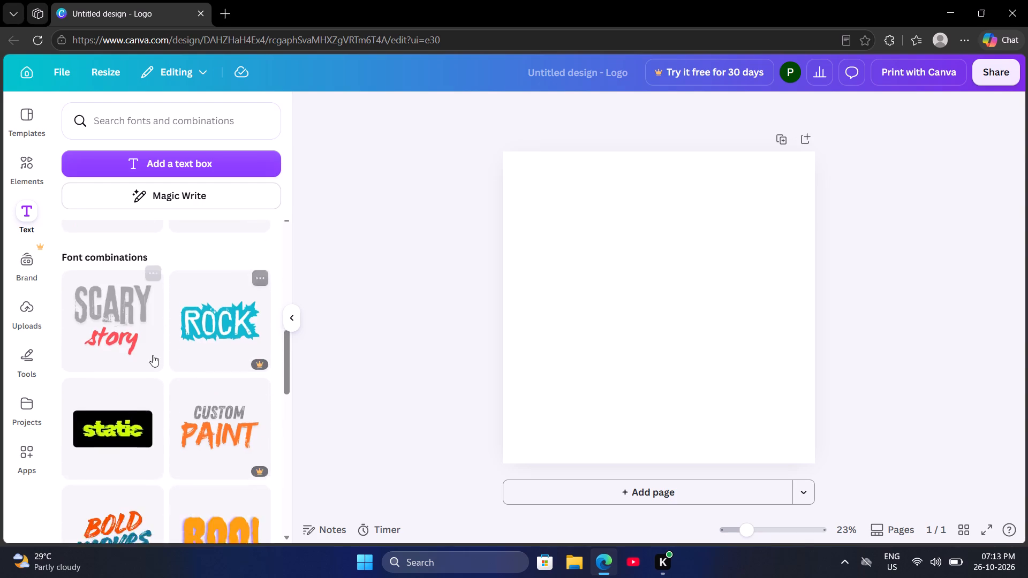
scroll(153, 355, up, 2)
scroll(171, 350, down, 7)
scroll(172, 394, down, 5)
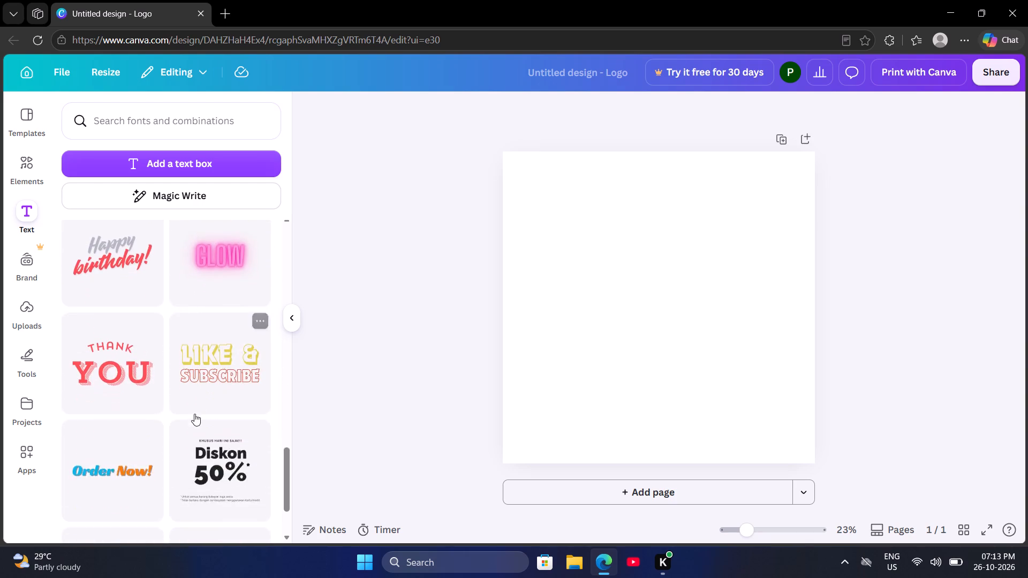
scroll(186, 415, down, 10)
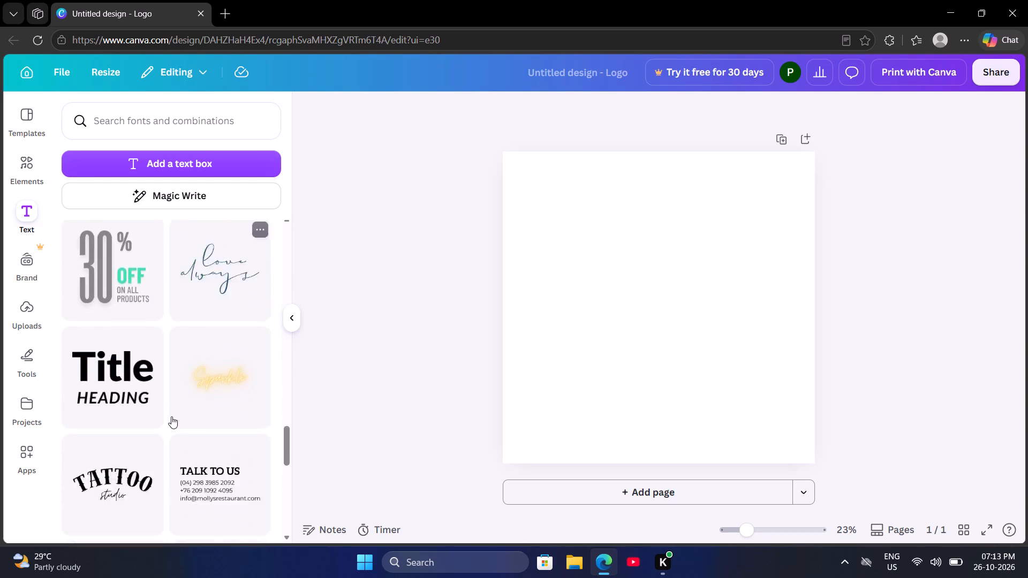
scroll(171, 416, down, 7)
scroll(171, 416, up, 13)
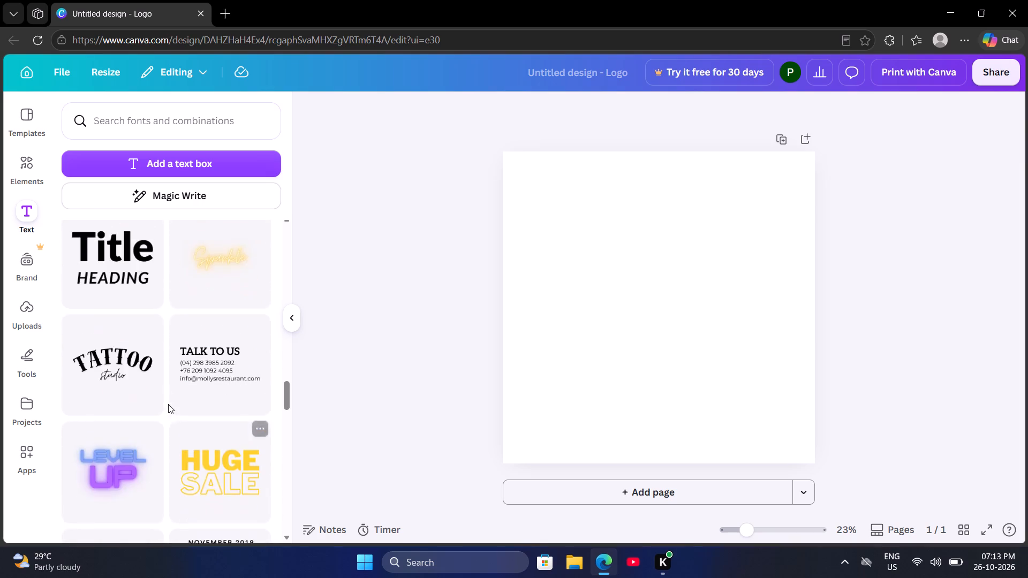
scroll(168, 404, up, 20)
scroll(168, 404, up, 7)
Add a text box reading "Inka Studio" to the blank page.
click(212, 164)
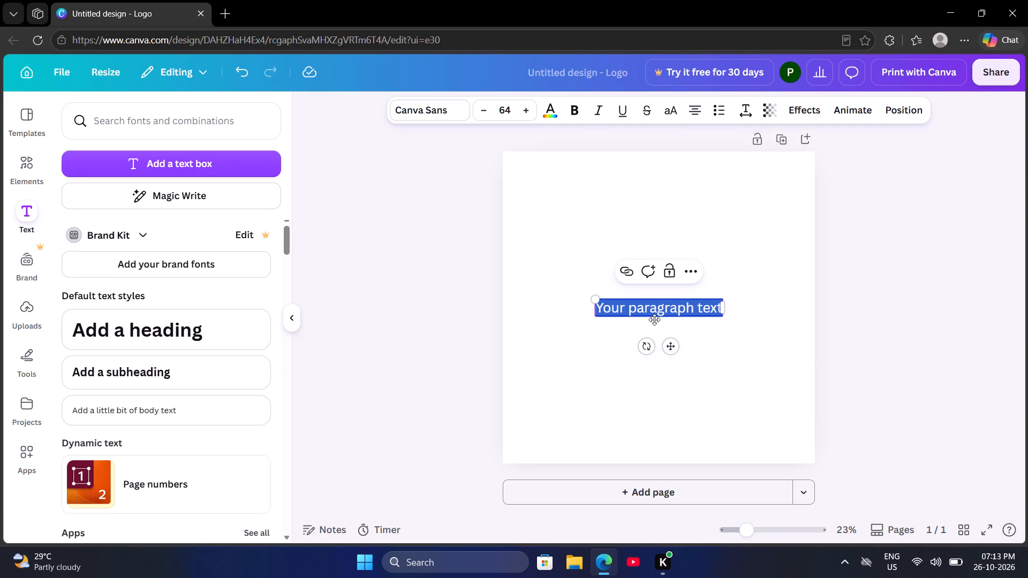
key(shift+i)
text(nka)
key(space)
text(Studio)
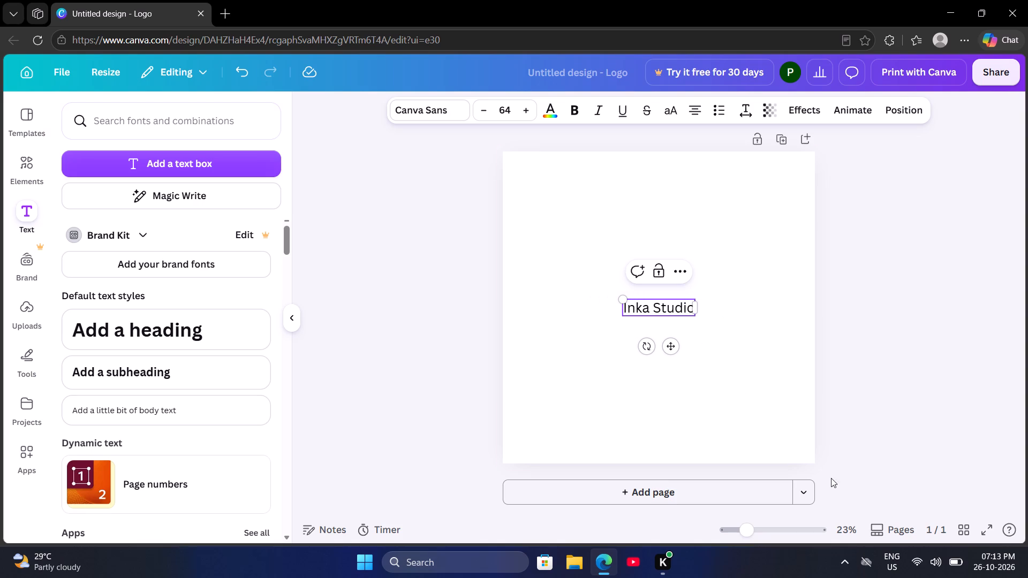
Enlarge the "Inka Studio" text to a font size of about 124.
drag(625, 299, 587, 270)
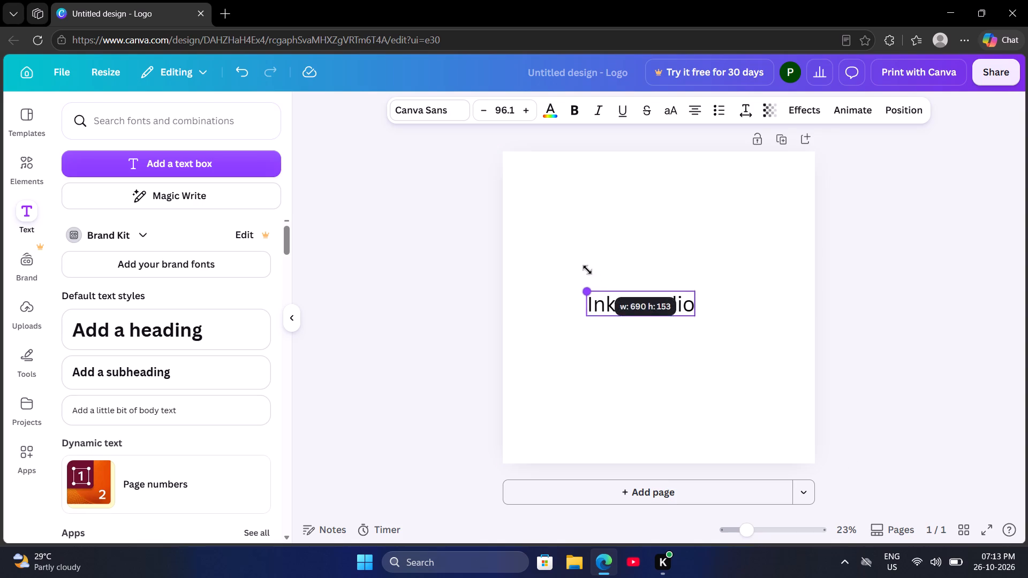
drag(587, 270, 559, 267)
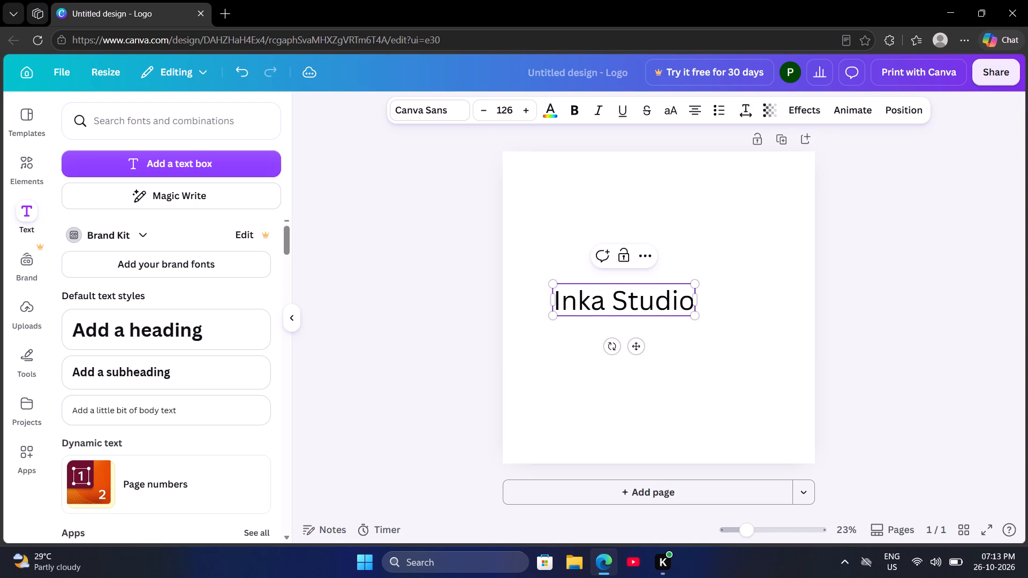
drag(557, 285, 547, 252)
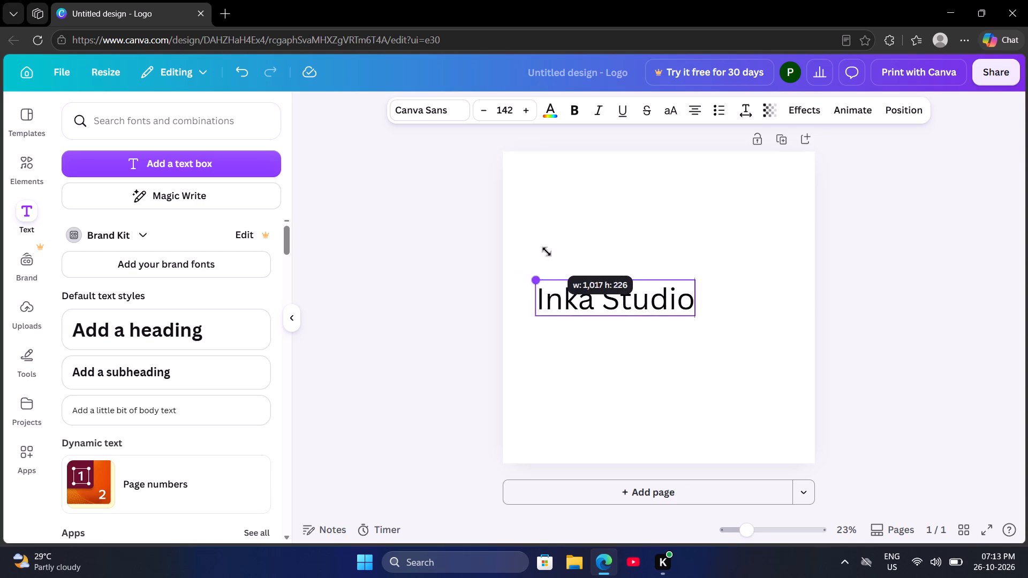
drag(547, 252, 568, 248)
click(687, 349)
Move the "Inka Studio" text to the centre of the page.
click(641, 299)
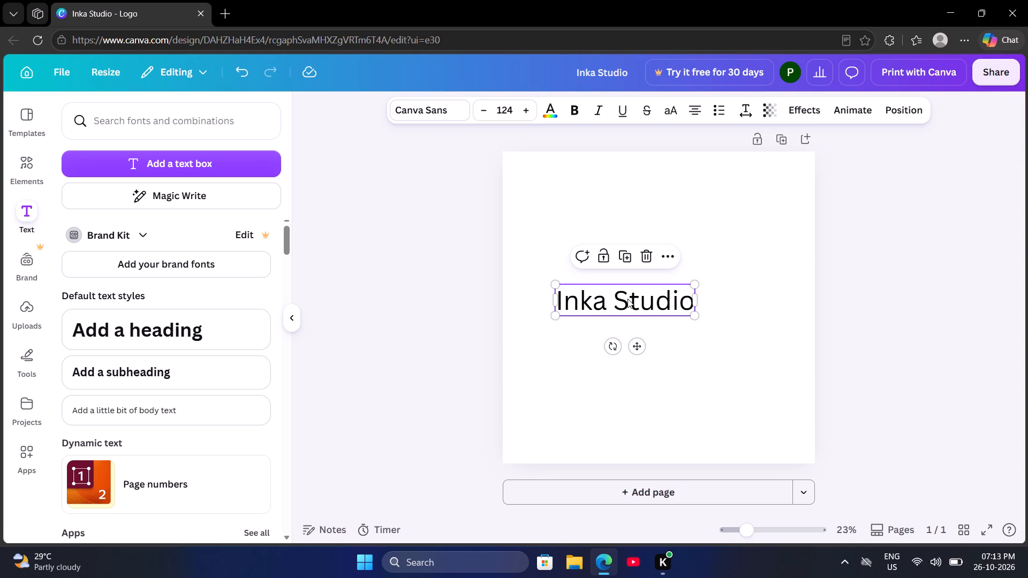
drag(627, 299, 647, 301)
double_click(648, 302)
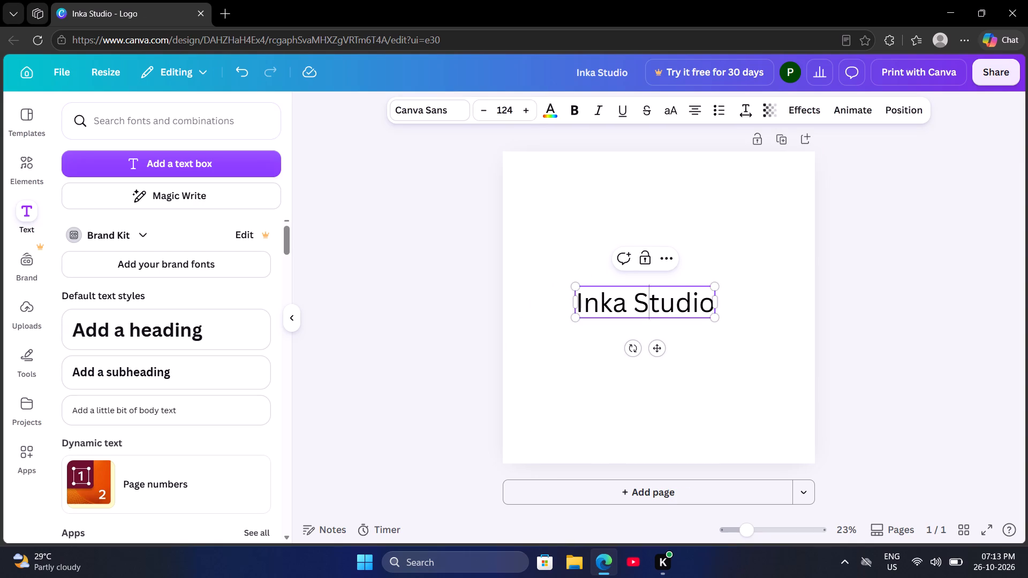
click(724, 352)
drag(646, 311, 675, 311)
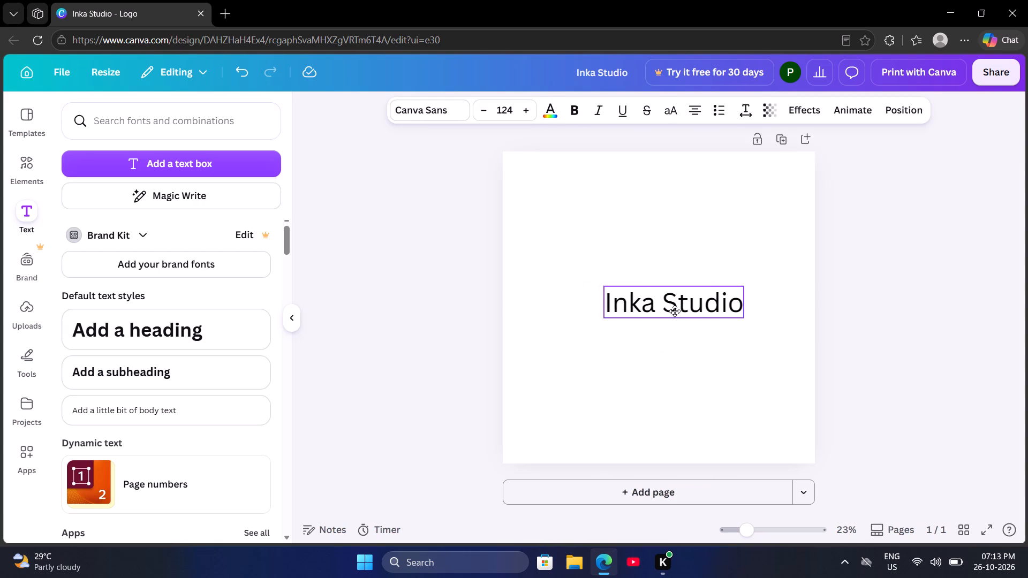
drag(675, 311, 662, 315)
click(730, 368)
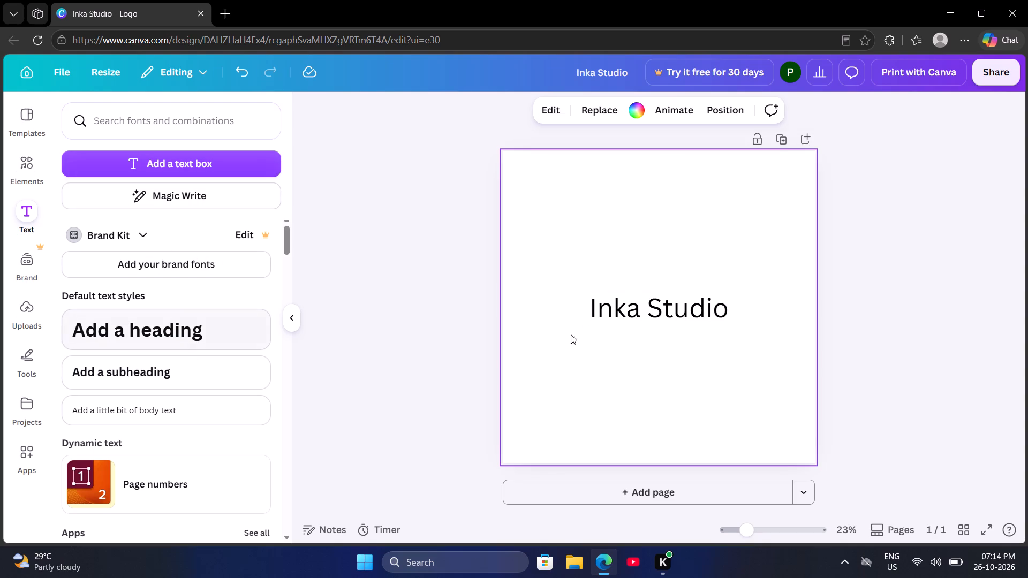
Replace the word "Studio" with "Games" so the centred text reads "Inka Games".
click(638, 305)
click(693, 307)
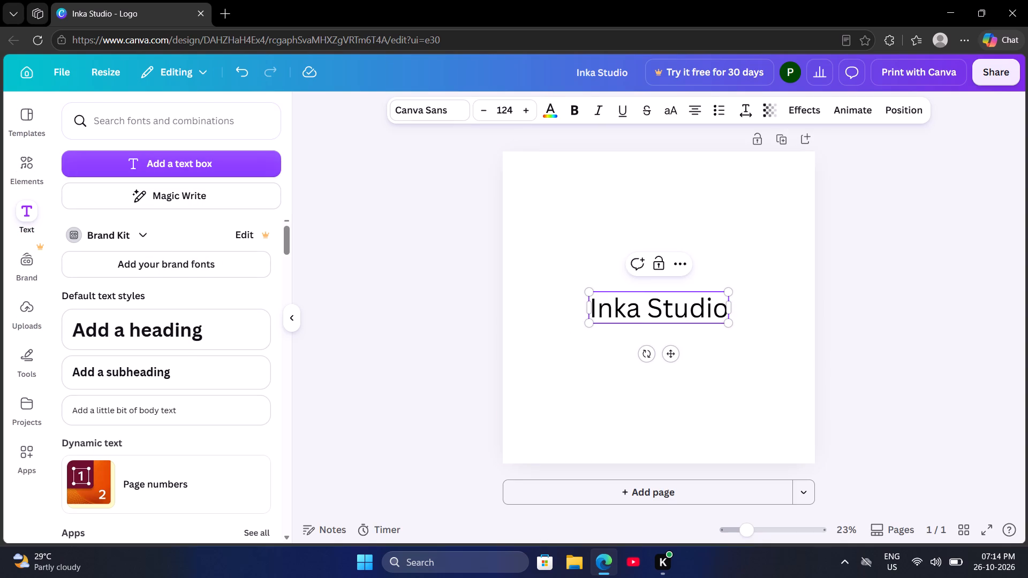
key(Right)
key(Right)
key(Right)
key(Right)
key(Right)
key(Right)
key(BackSpace)
key(BackSpace)
key(BackSpace)
key(BackSpace)
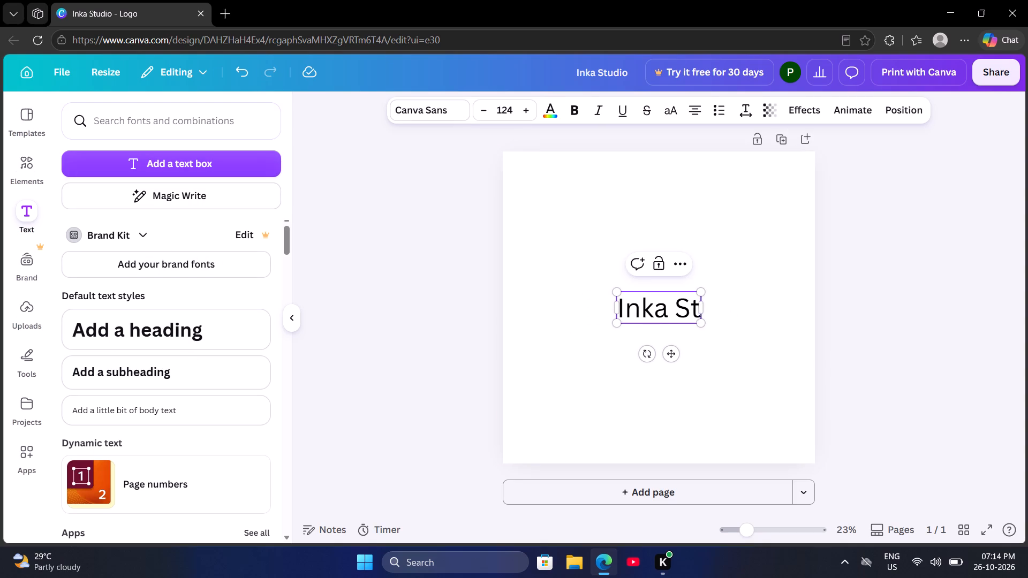
key(BackSpace)
key(BackSpace)
text(Games)
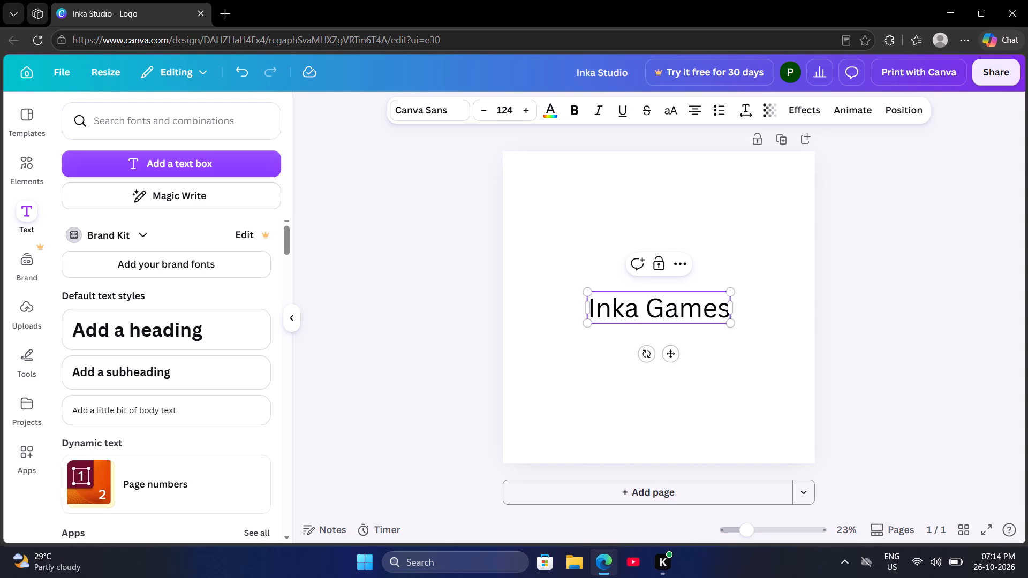
click(727, 369)
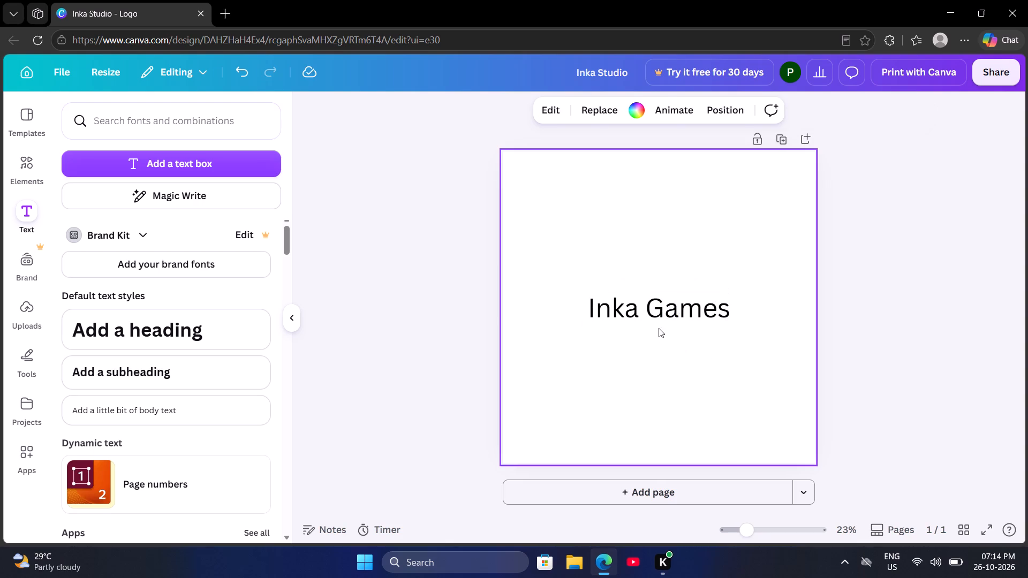
Add a second text box, shrink it to a font size of about 72.6 and place it below "Inka Games".
click(158, 157)
drag(655, 310, 652, 366)
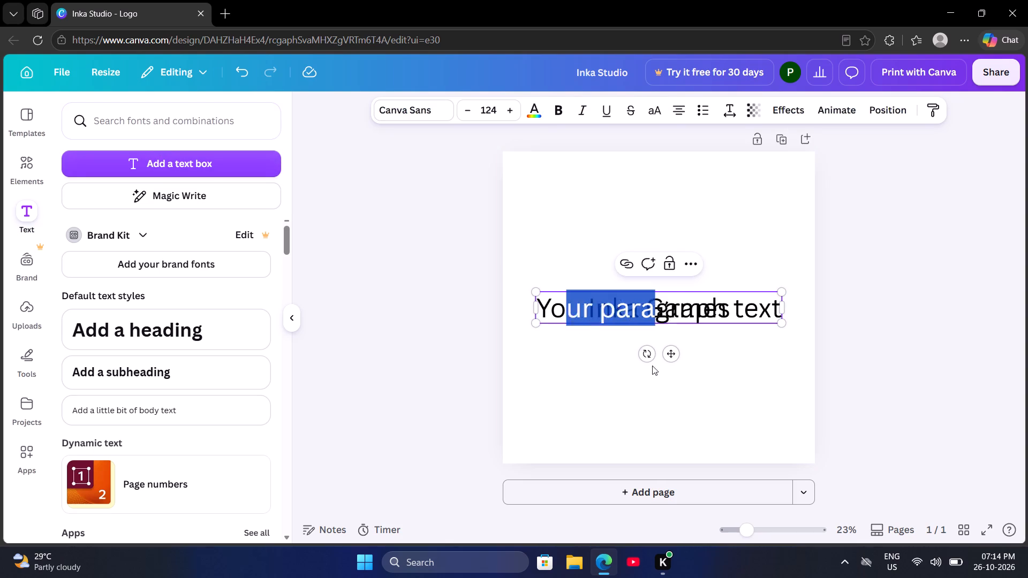
drag(652, 366, 651, 367)
drag(539, 295, 586, 318)
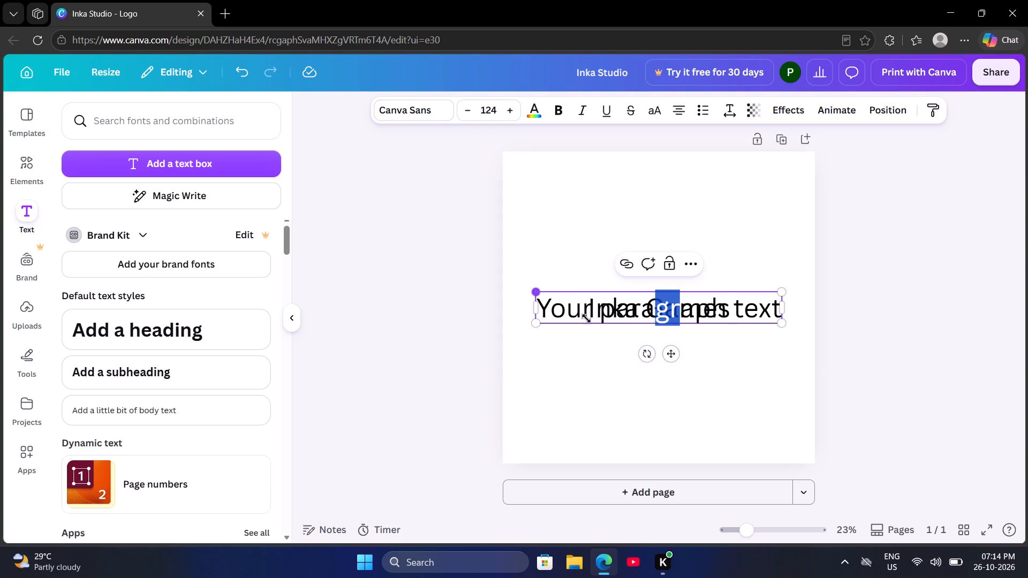
drag(586, 318, 638, 338)
click(766, 347)
drag(736, 315, 696, 364)
Replace the placeholder text in the lower text box with "2026".
click(731, 367)
key(BackSpace)
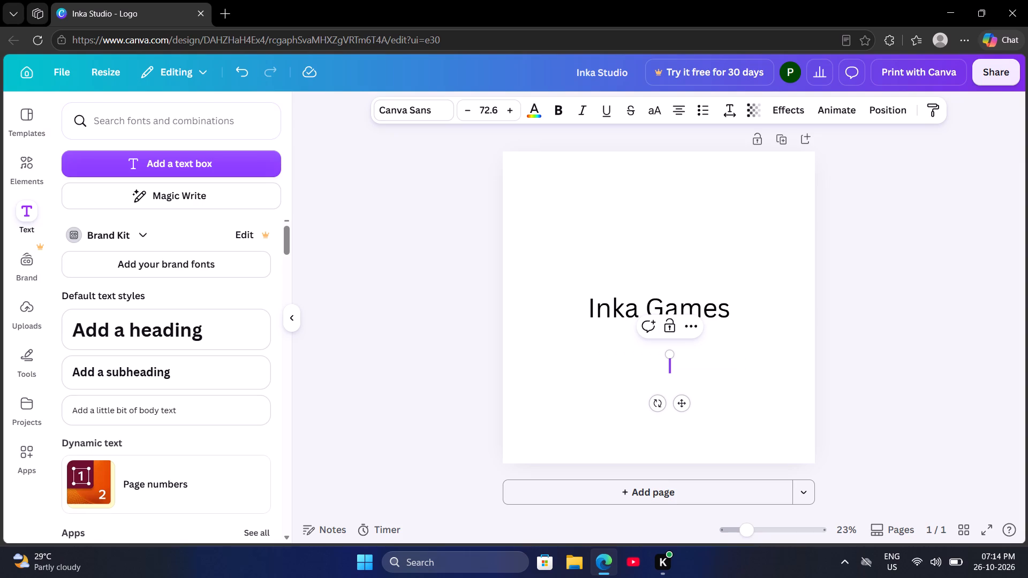
text(2026)
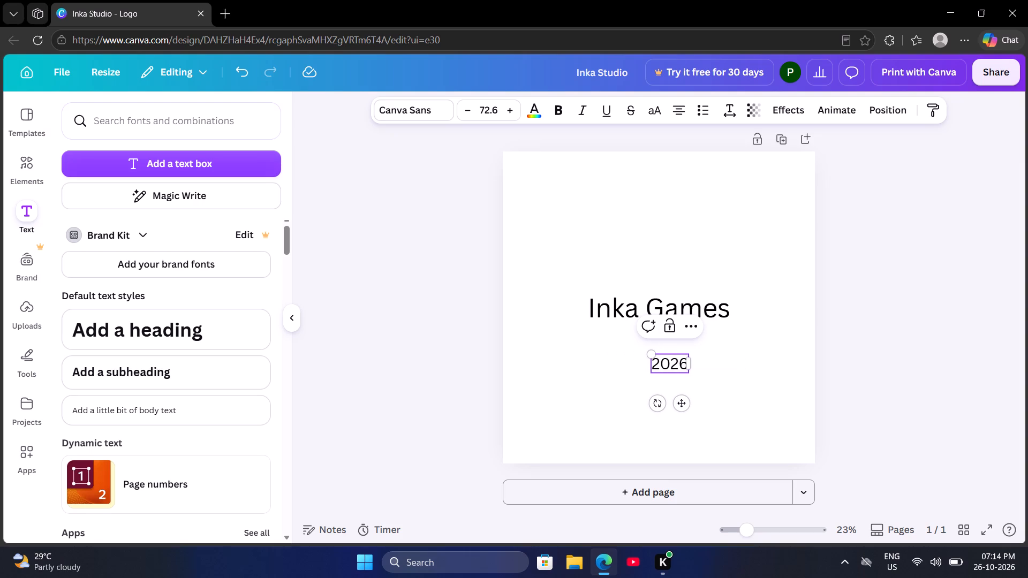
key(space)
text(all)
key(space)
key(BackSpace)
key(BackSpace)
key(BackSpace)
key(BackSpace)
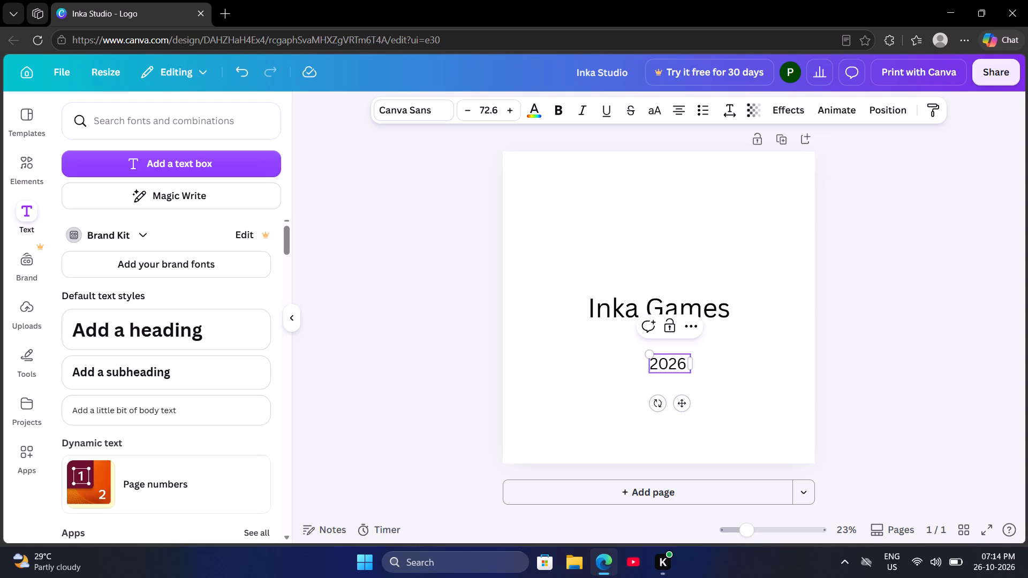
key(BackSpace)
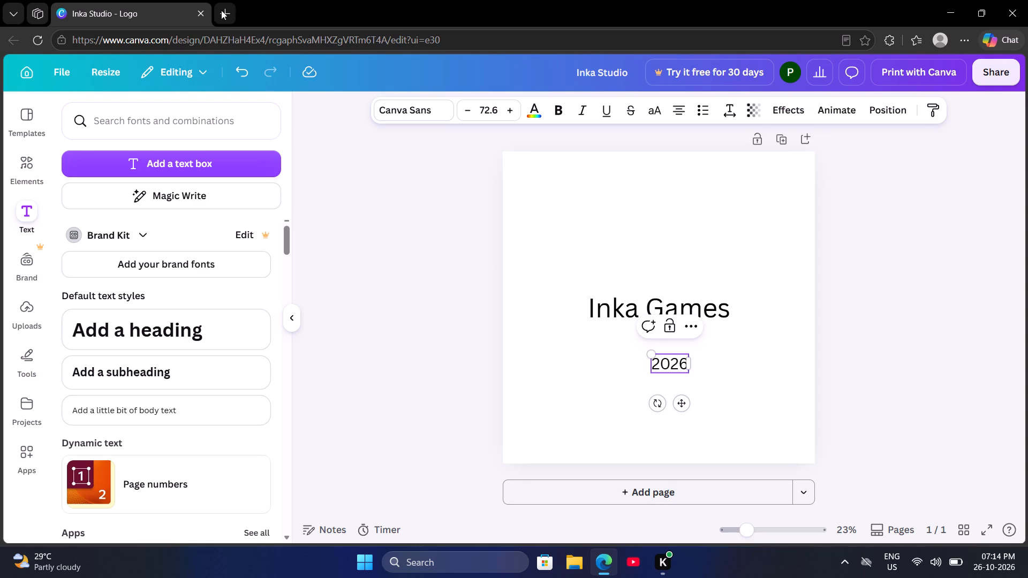
Search the web for "copyright sign" in a new browser tab and copy the © symbol from the results.
click(221, 10)
click(217, 42)
text(copyri)
text(ght)
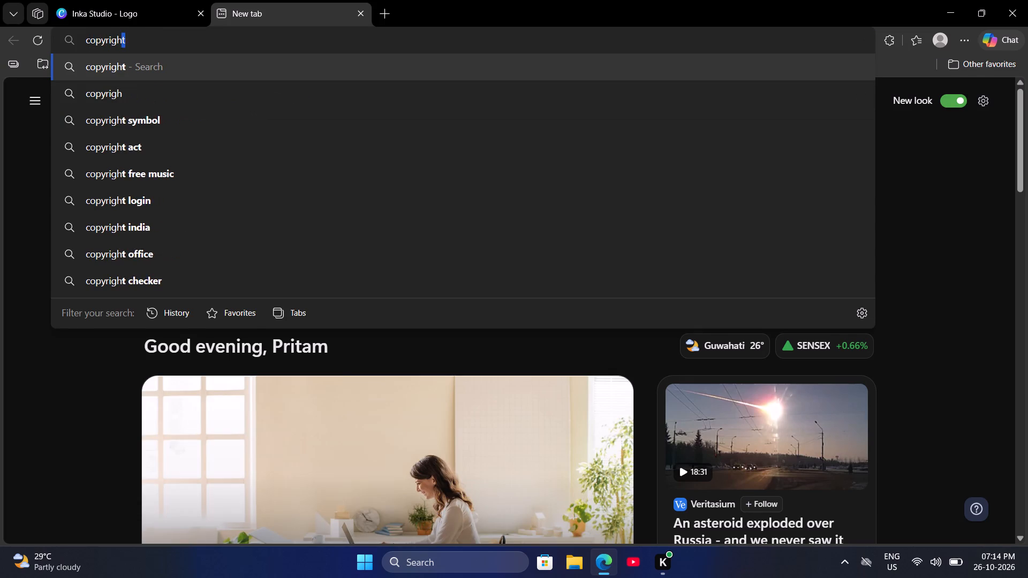
key(space)
text(sign)
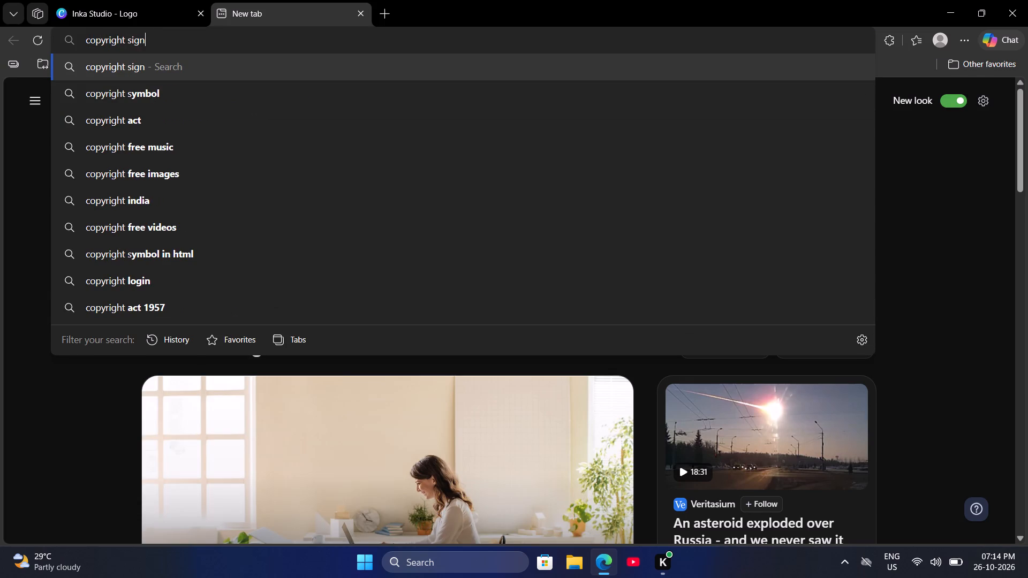
key(Return)
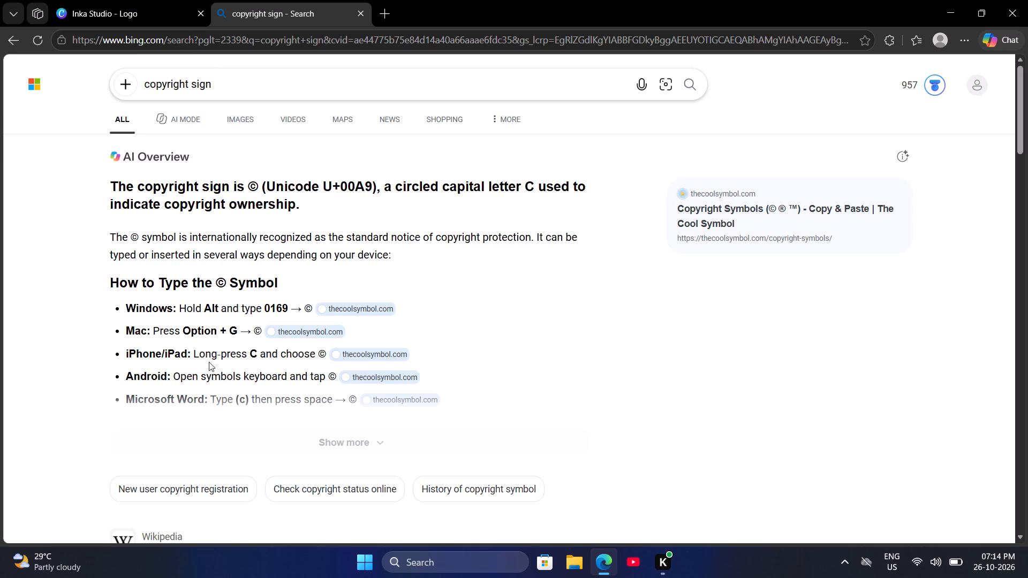
drag(226, 282, 219, 280)
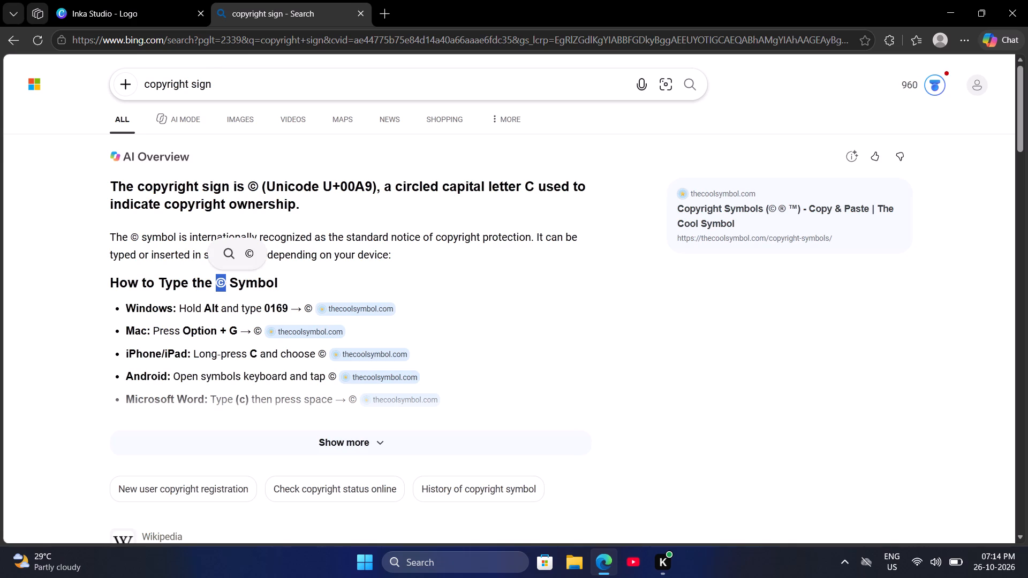
key(ctrl+c)
Return to the logo design, paste the © symbol before "2026" and close the search tab.
click(110, 0)
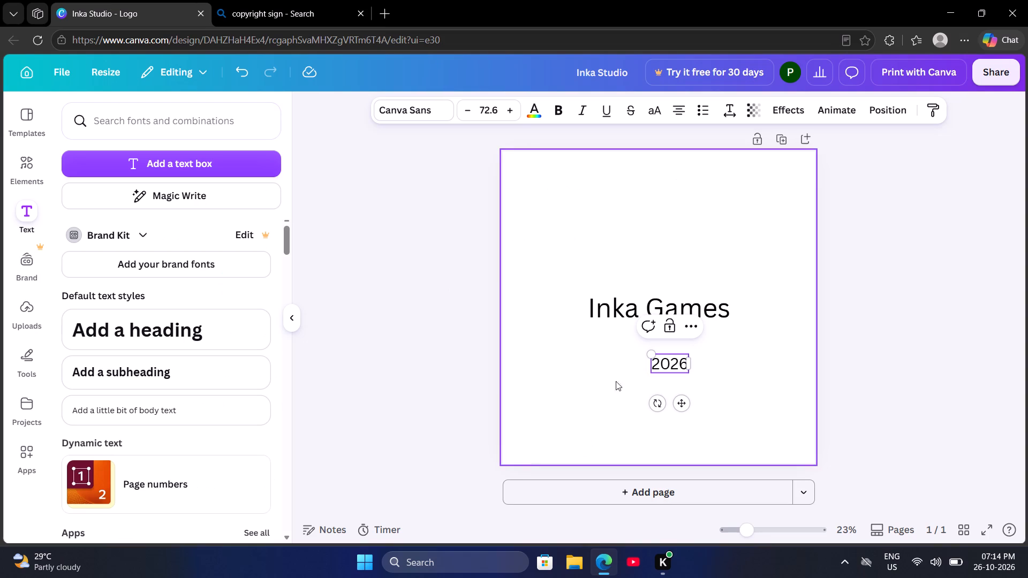
click(654, 364)
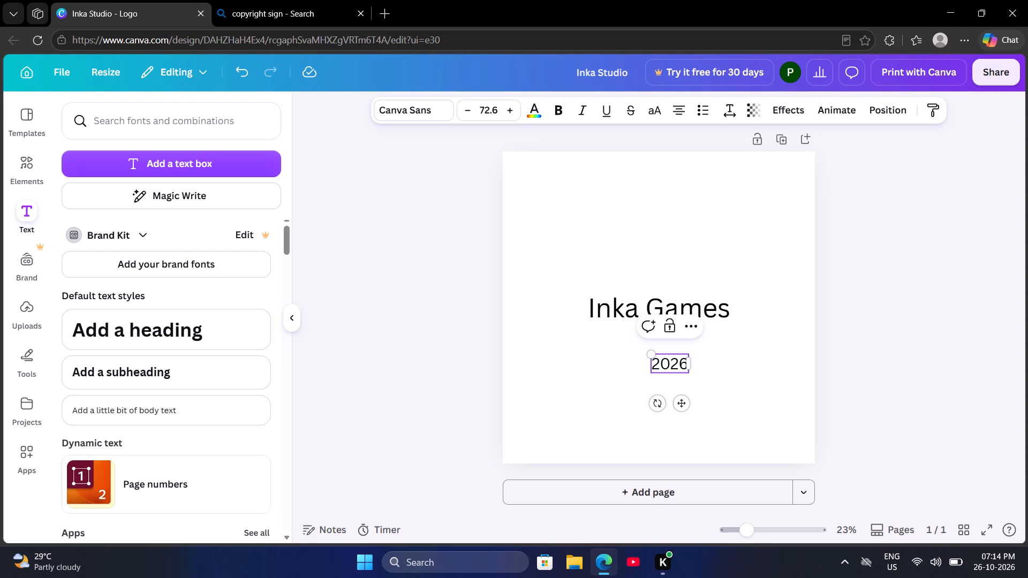
click(652, 367)
key(ctrl+v)
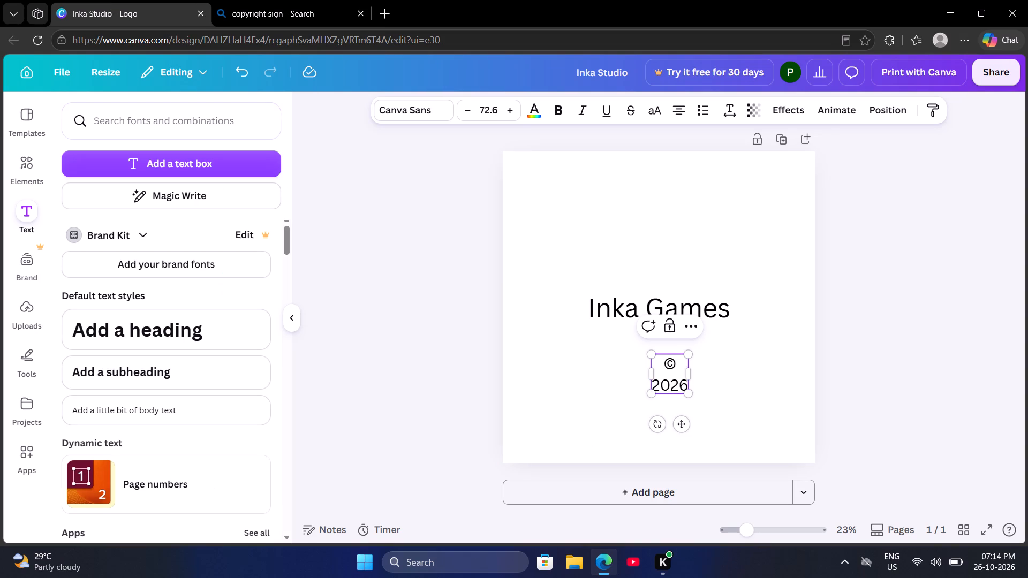
click(361, 13)
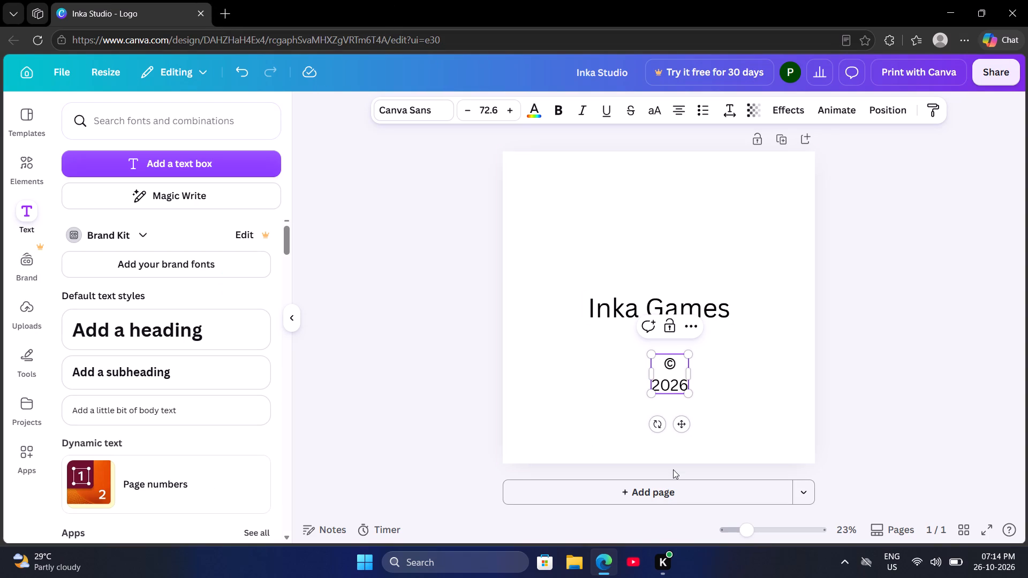
Widen the © 2026 text box and move it to sit below "Inka Games".
click(659, 385)
key(Left)
drag(688, 382, 699, 376)
drag(698, 371, 790, 370)
drag(745, 370, 740, 370)
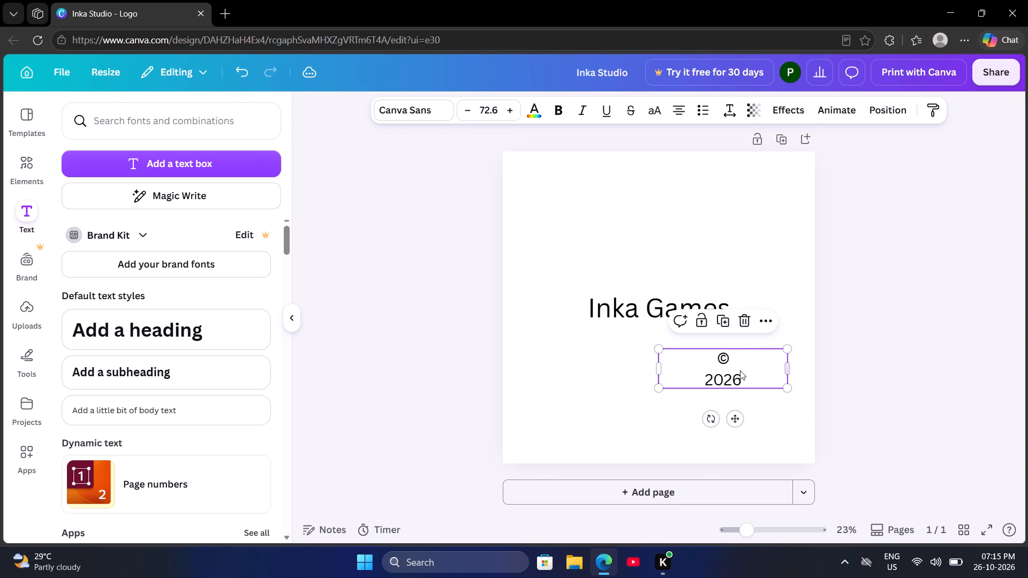
drag(740, 370, 656, 388)
Remove the © and the line break above "2026", and re-enter the symbol so the line reads "© 2026".
click(655, 378)
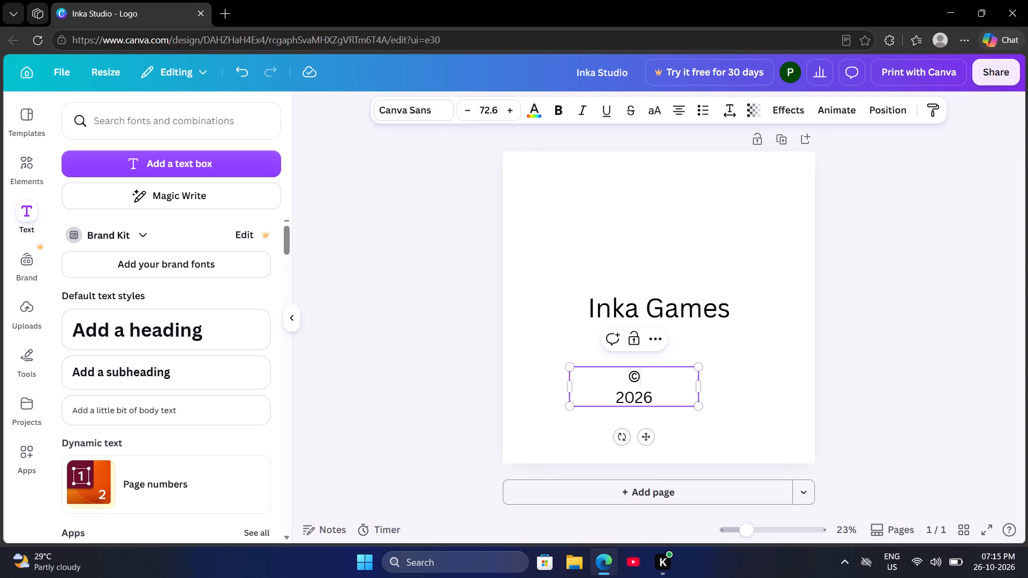
key(BackSpace)
key(BackSpace)
key(BackSpace)
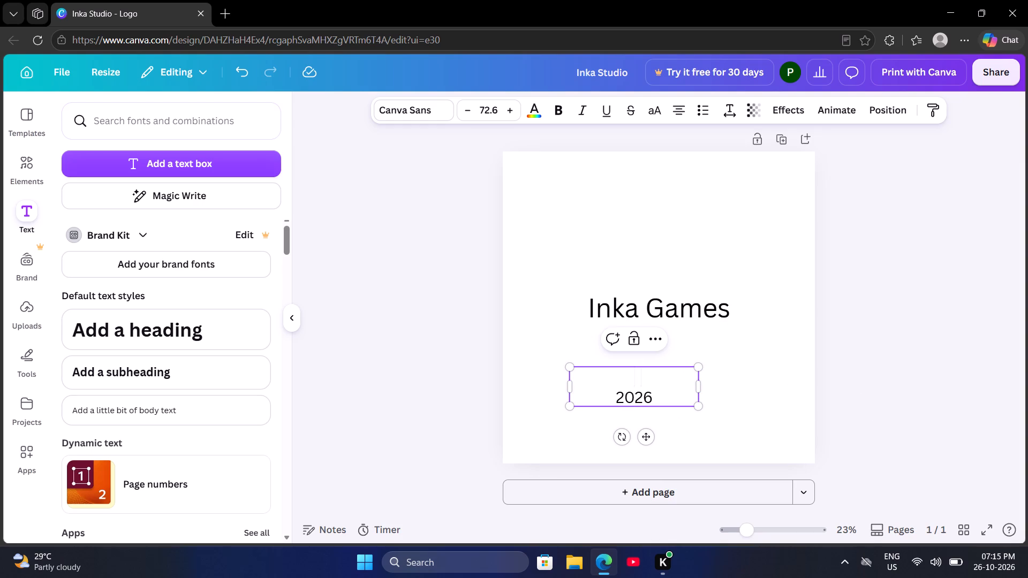
click(618, 397)
key(BackSpace)
key(BackSpace)
key(BackSpace)
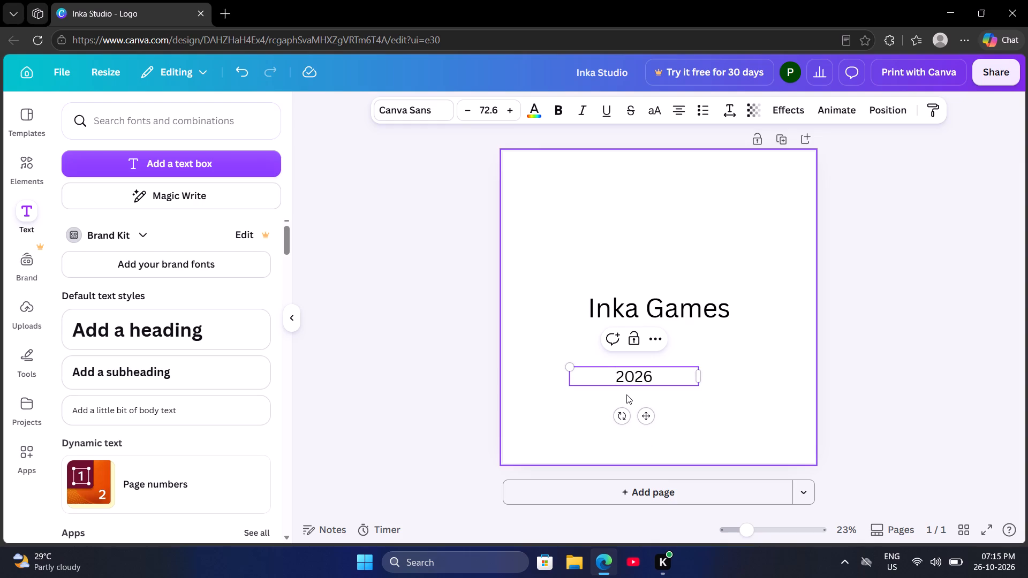
key(ctrl+v)
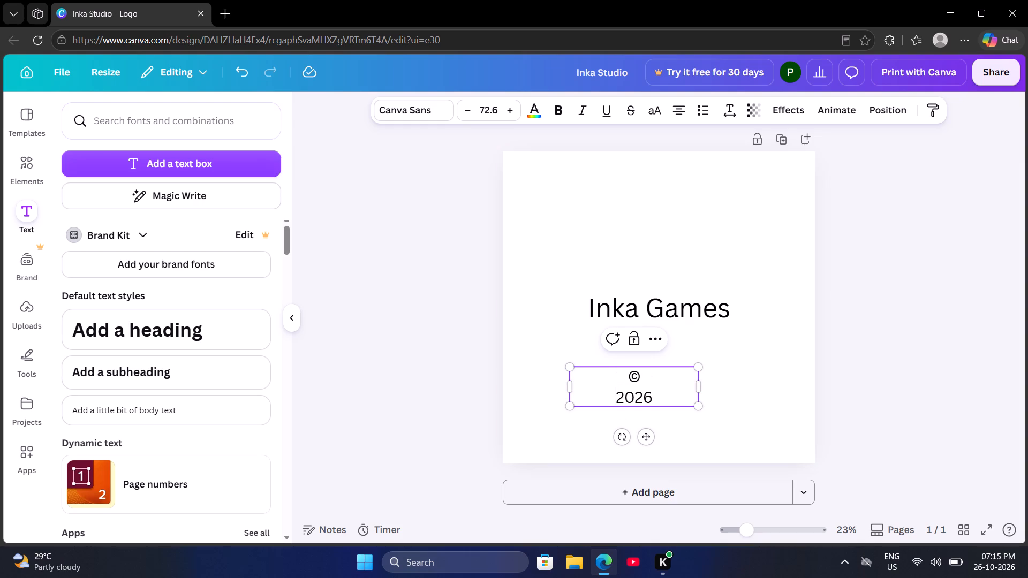
click(616, 401)
key(BackSpace)
key(space)
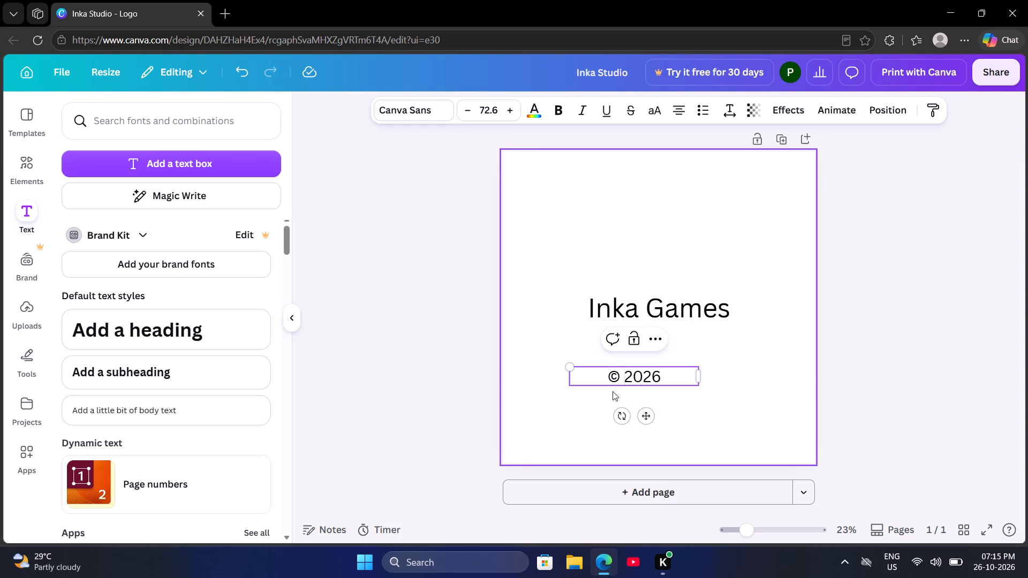
Append "Inka Games" after "© 2026" in the copyright line.
click(665, 381)
click(668, 381)
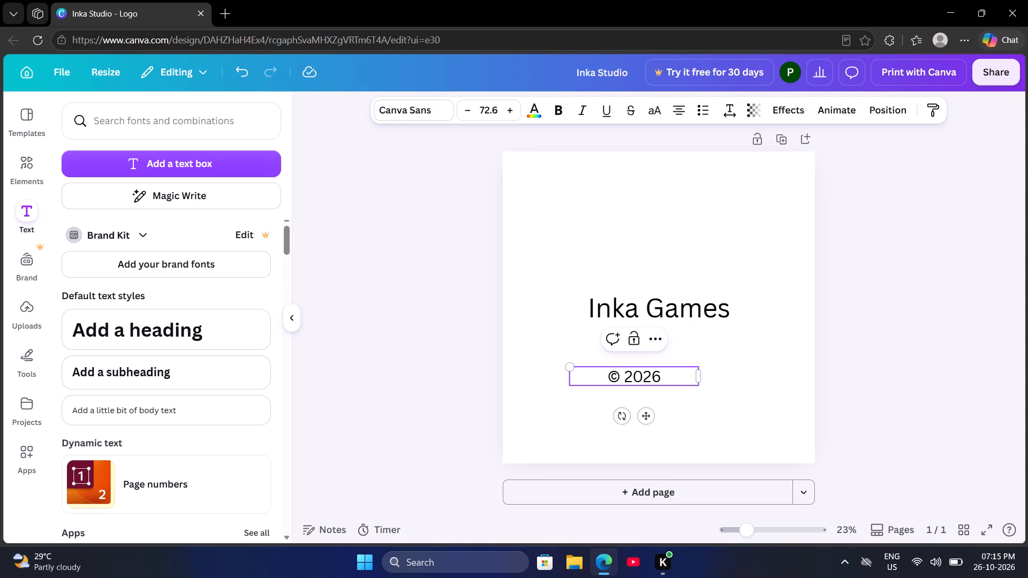
key(period)
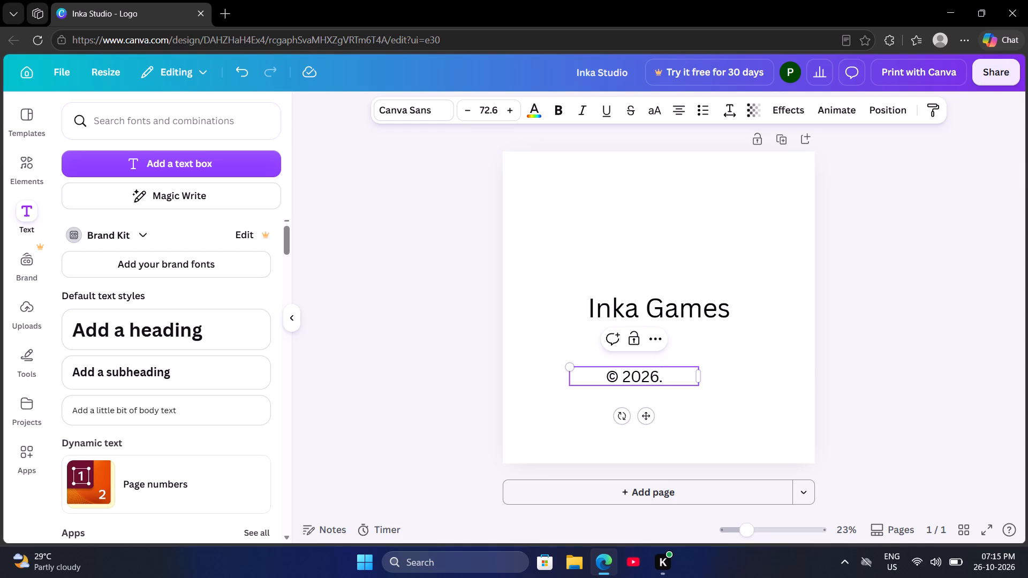
key(BackSpace)
key(space)
text(Inka)
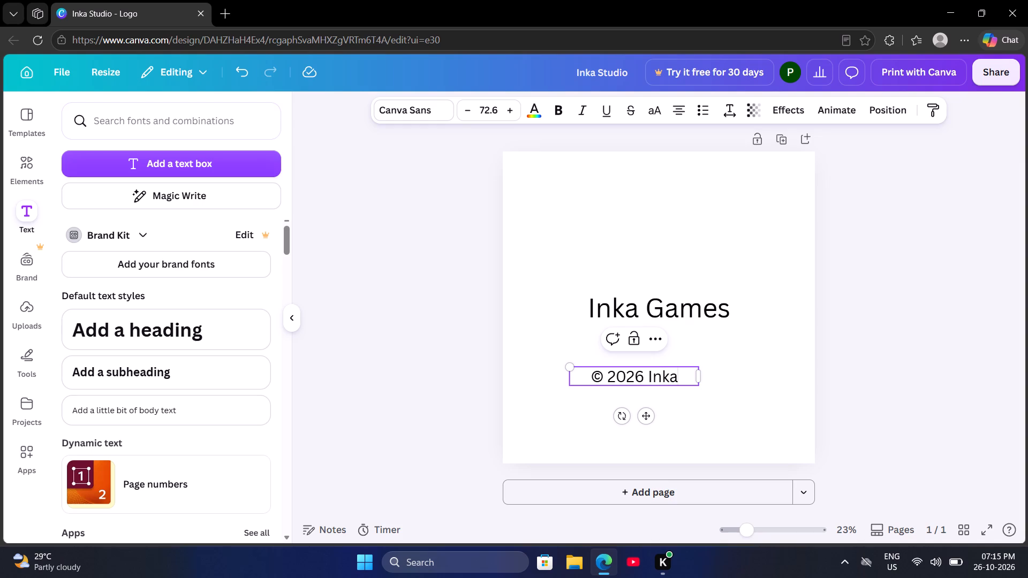
key(space)
text(Games)
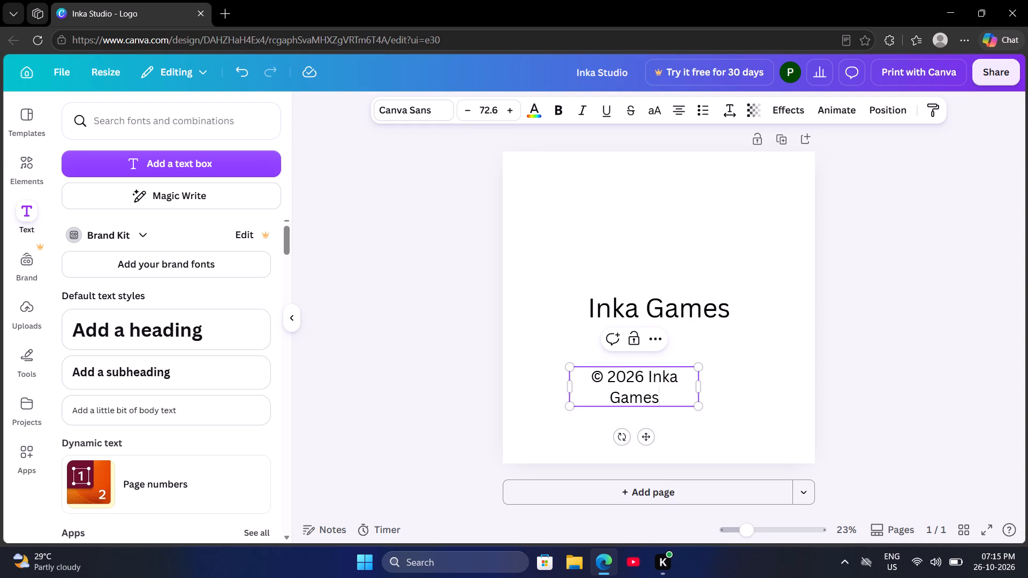
Extend the copyright text with ". All rights reserved" after "Inka Games".
text(. All)
key(space)
text(Right)
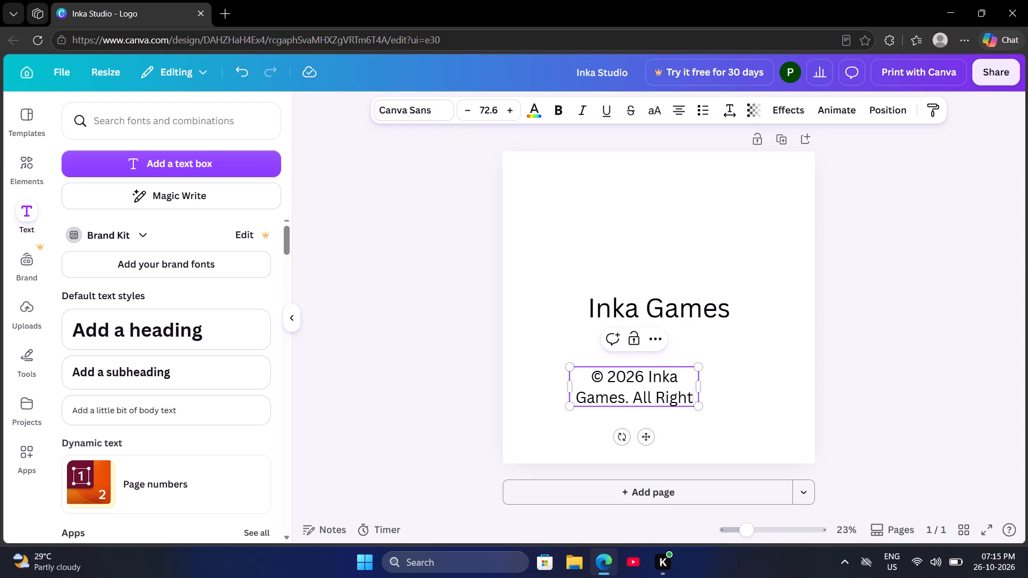
key(BackSpace)
key(BackSpace)
key(BackSpace)
key(BackSpace)
key(BackSpace)
text(rights)
key(space)
text(reserverd)
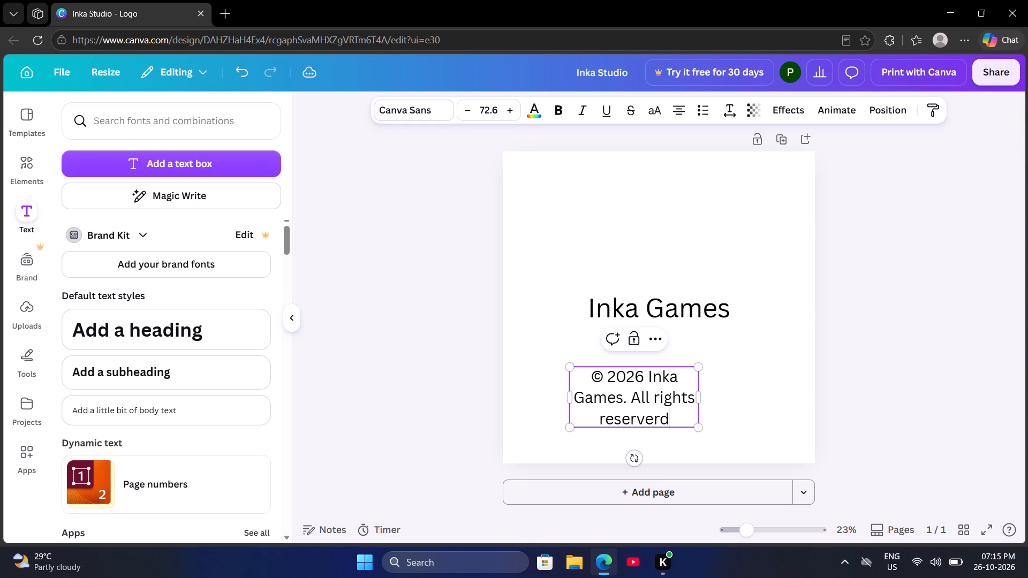
key(BackSpace)
key(BackSpace)
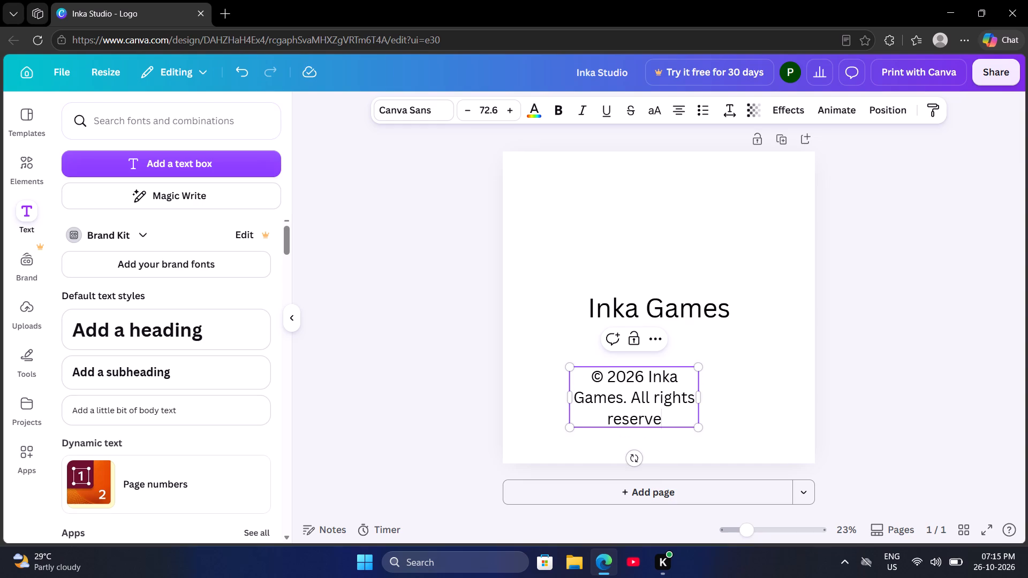
key(BackSpace)
key(BackSpace)
text(ved)
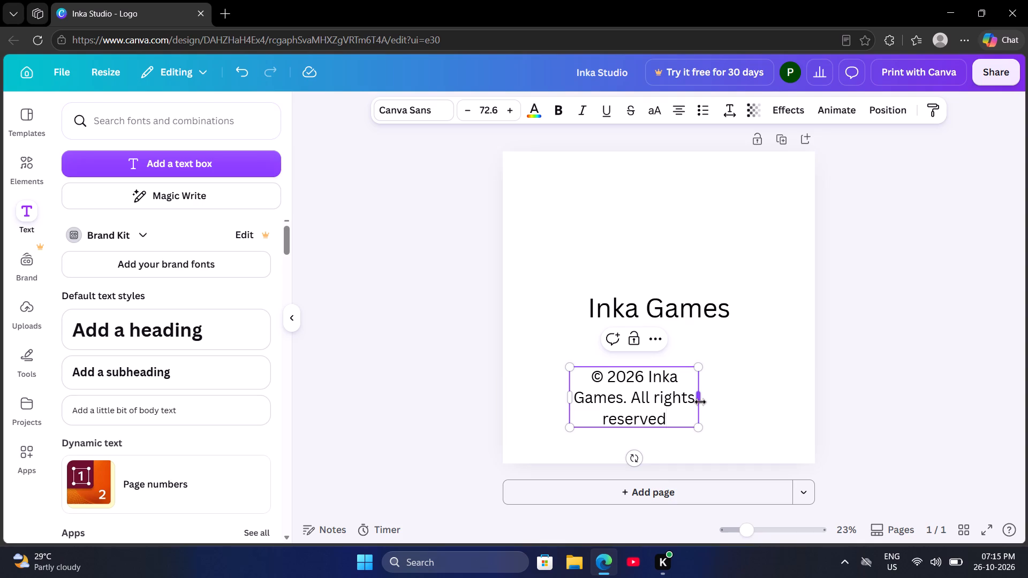
Widen the copyright text box so its text fits on two lines, and move it slightly lower on the page.
drag(700, 401, 737, 402)
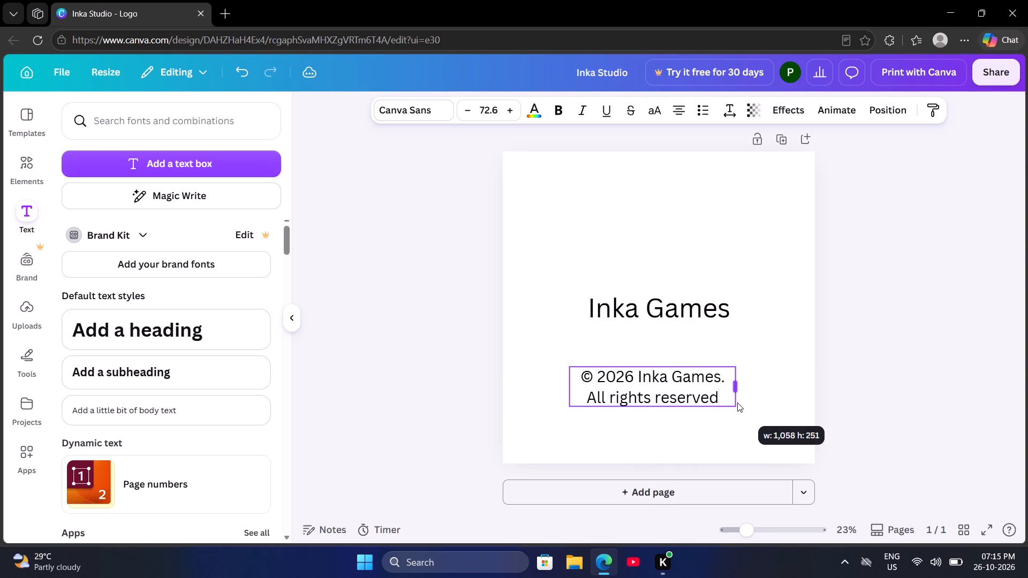
drag(737, 402, 733, 403)
drag(620, 382, 636, 413)
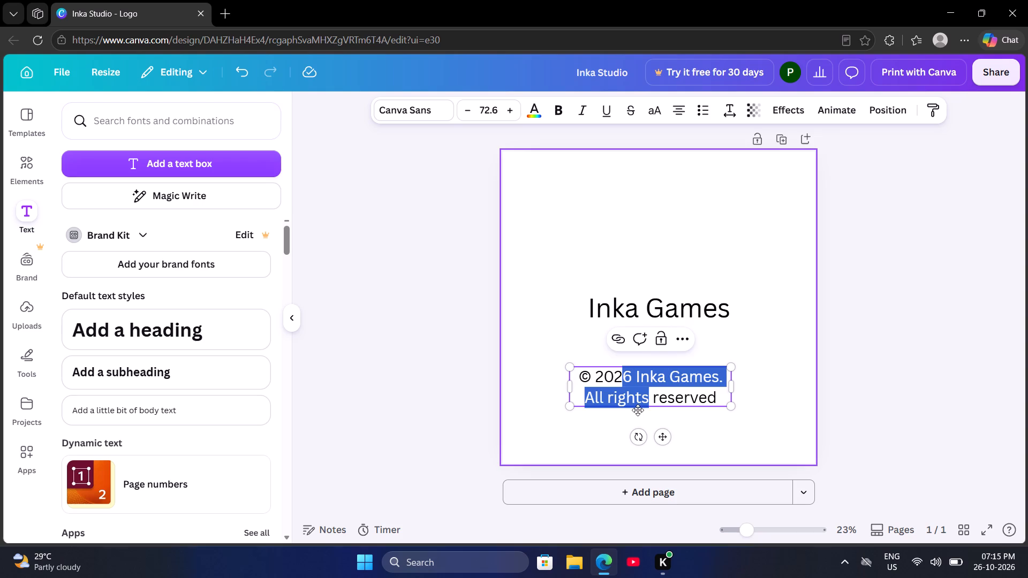
click(761, 431)
drag(668, 391, 681, 408)
click(760, 324)
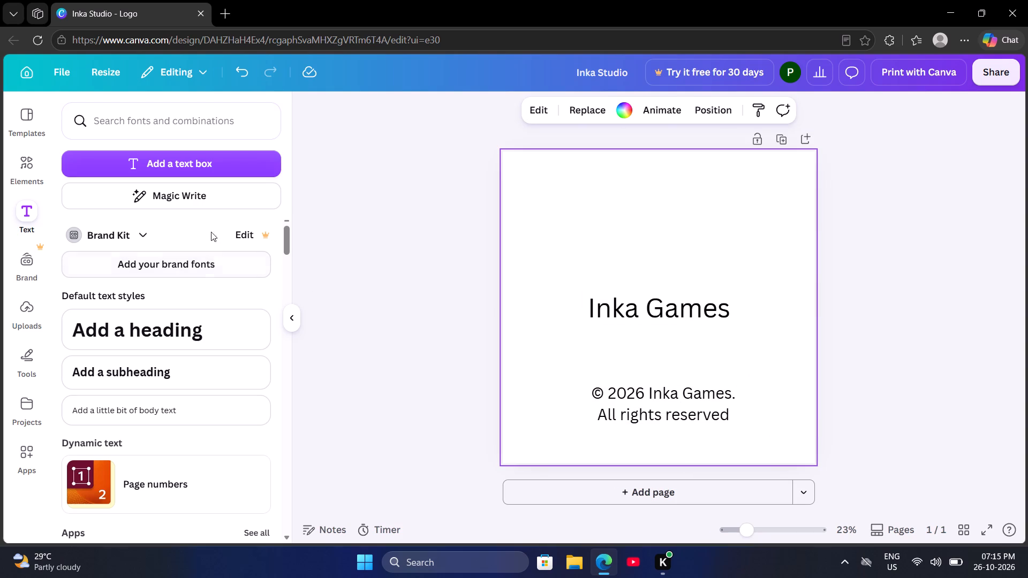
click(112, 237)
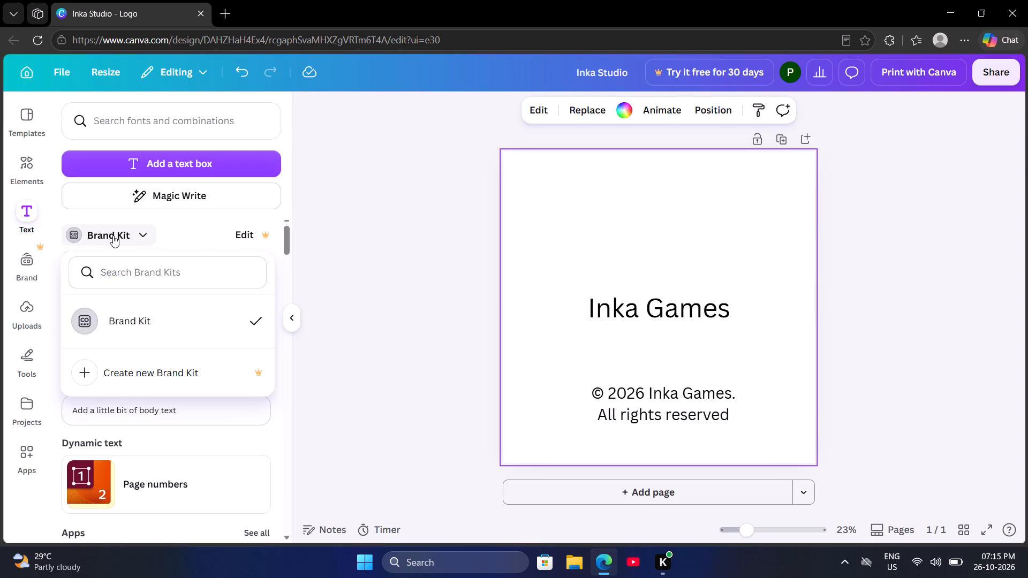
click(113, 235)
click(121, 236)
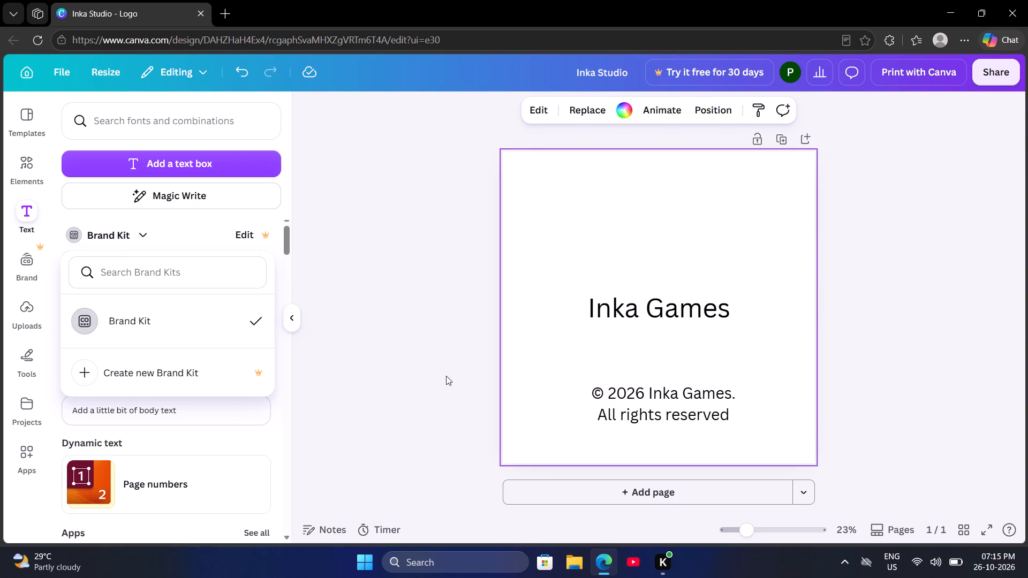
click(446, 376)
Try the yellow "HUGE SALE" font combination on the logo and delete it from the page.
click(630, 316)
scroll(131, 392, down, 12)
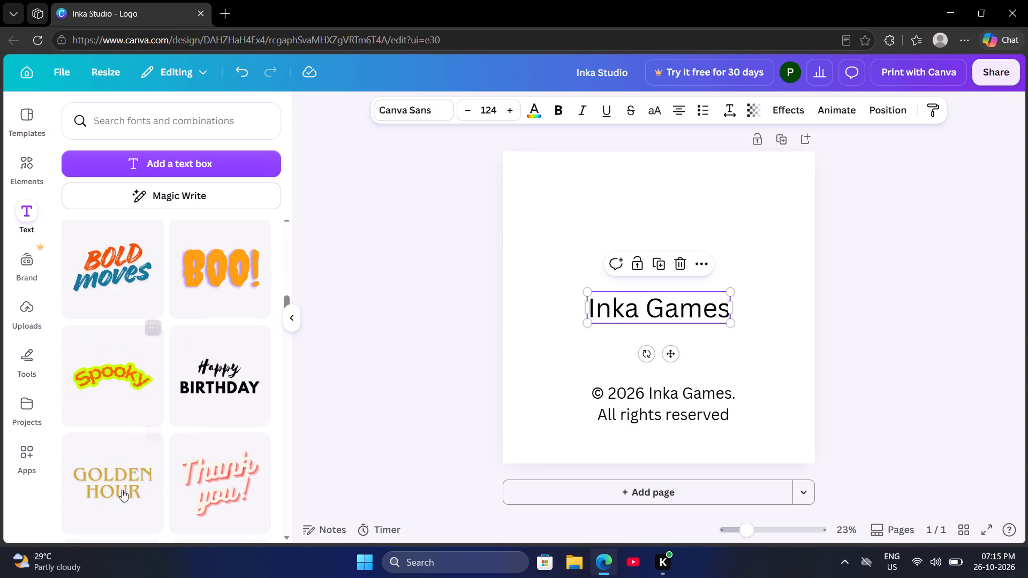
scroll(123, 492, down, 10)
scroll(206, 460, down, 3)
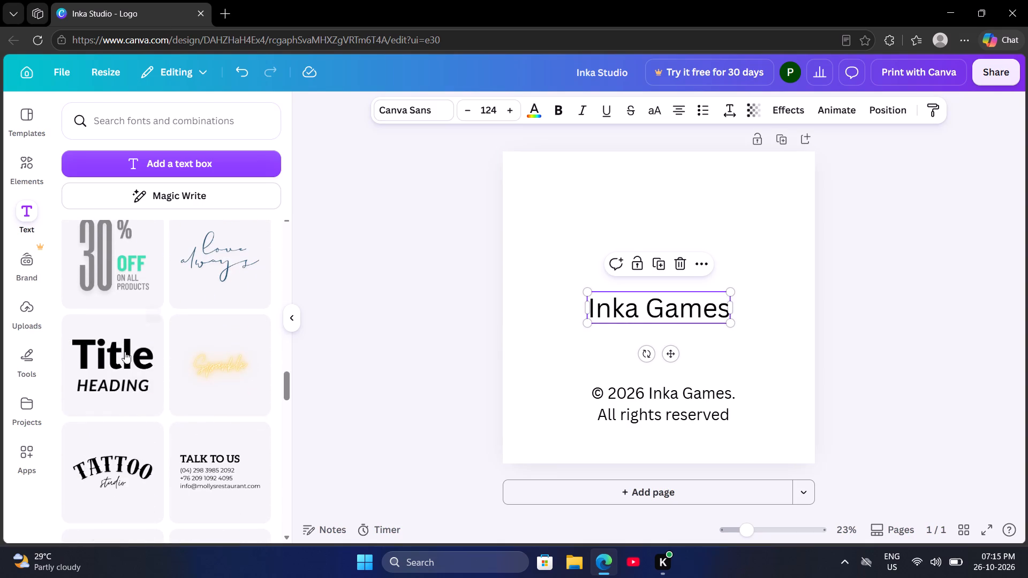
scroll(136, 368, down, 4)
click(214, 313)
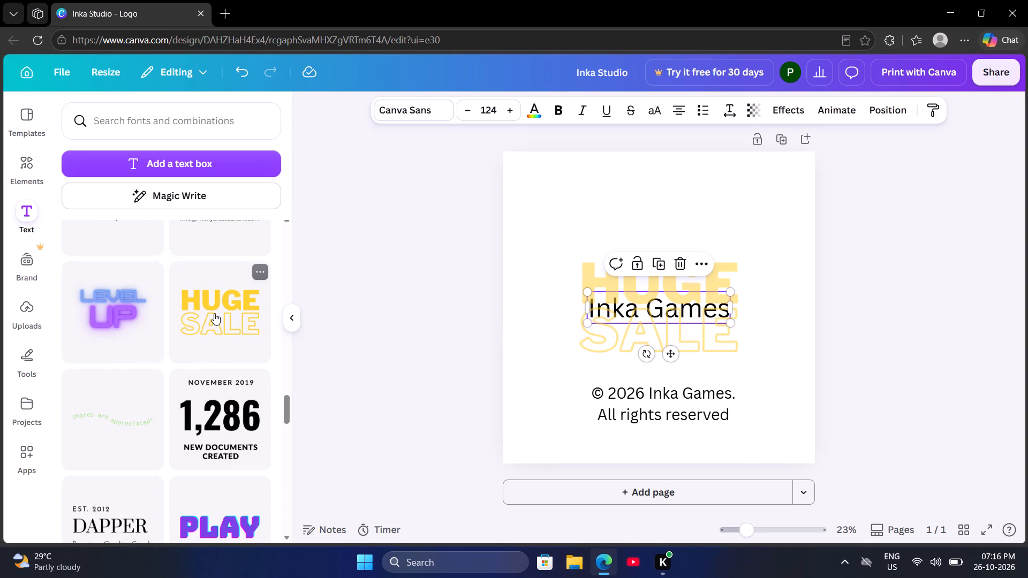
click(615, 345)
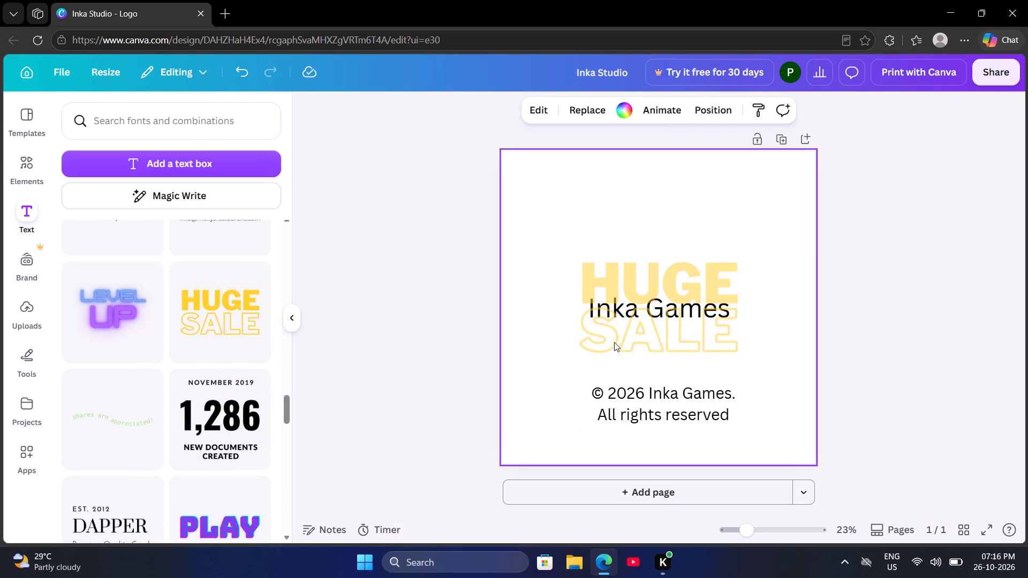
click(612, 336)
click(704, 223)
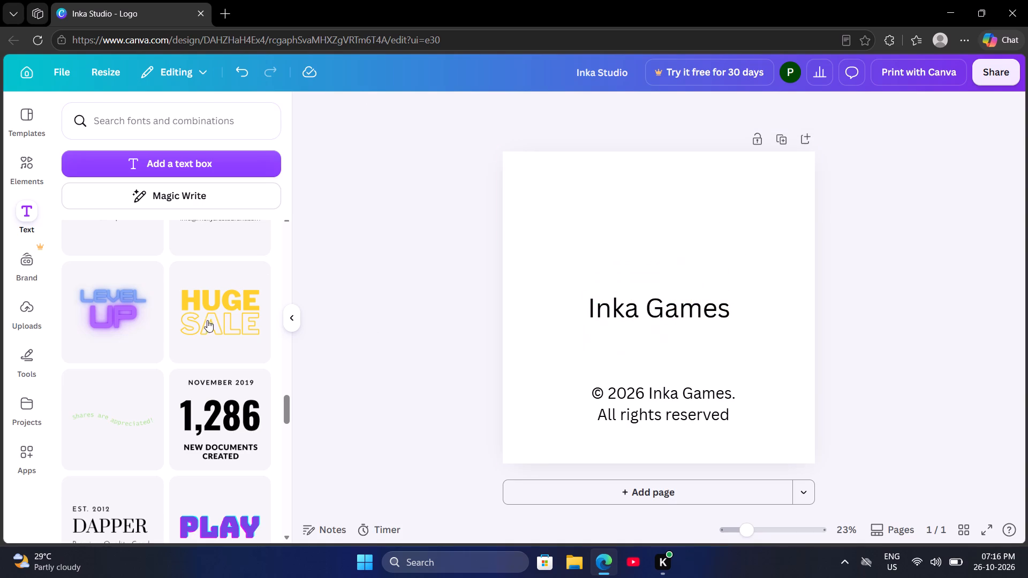
Browse the font combinations for a style that suits the "Inka Games" logo text.
scroll(188, 317, down, 10)
click(669, 313)
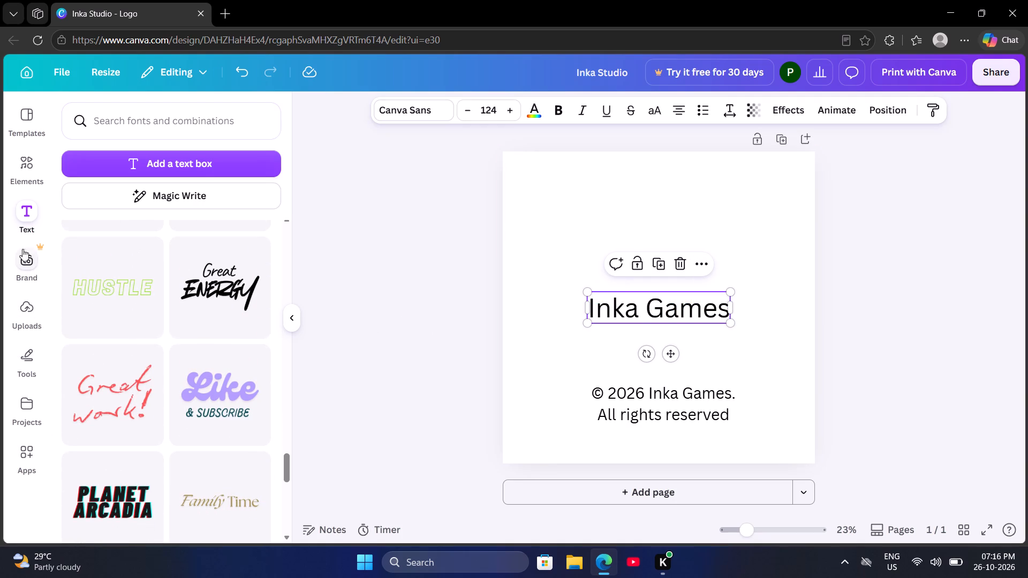
scroll(177, 462, down, 15)
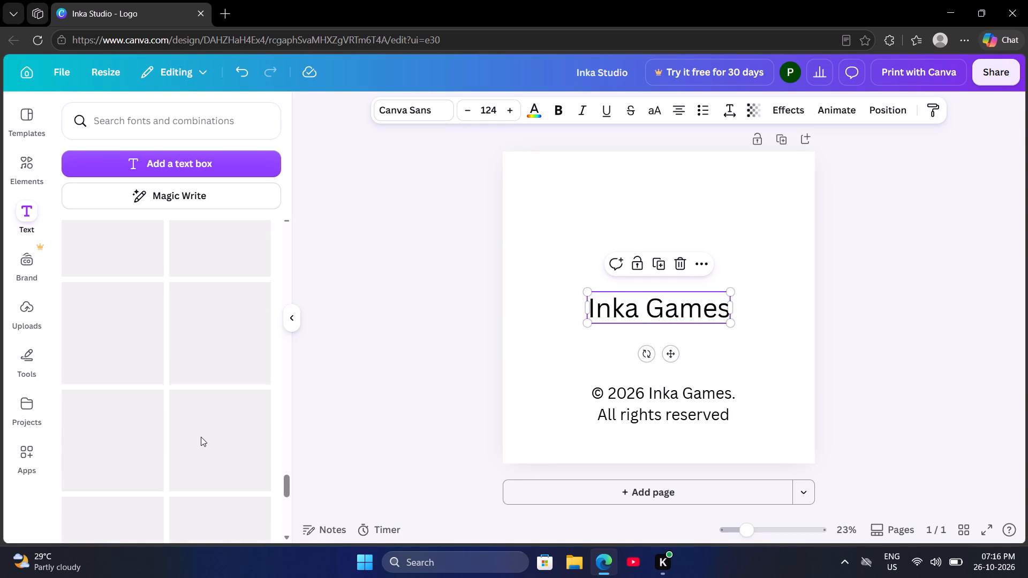
scroll(201, 437, down, 19)
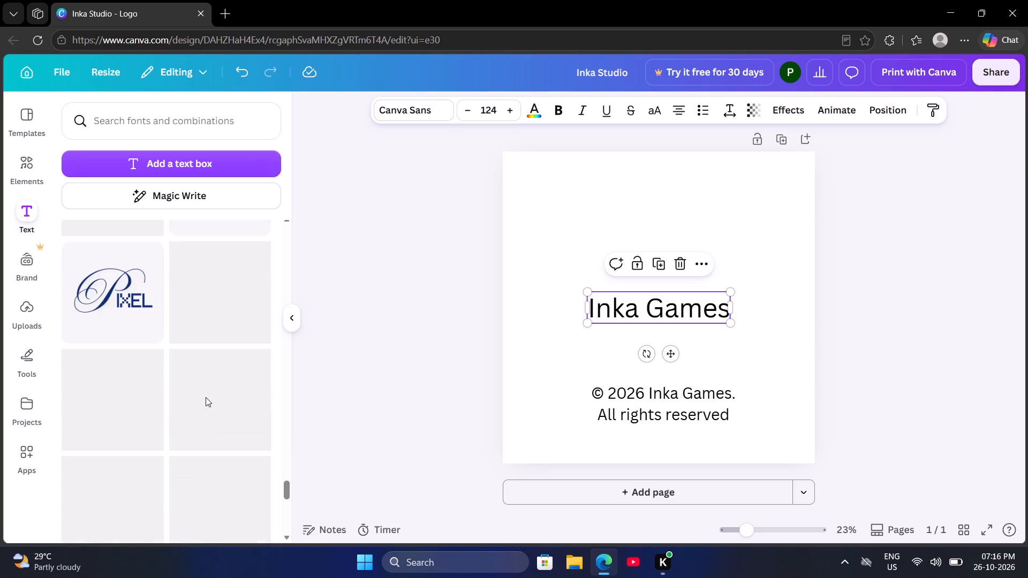
scroll(206, 396, up, 3)
scroll(178, 453, down, 10)
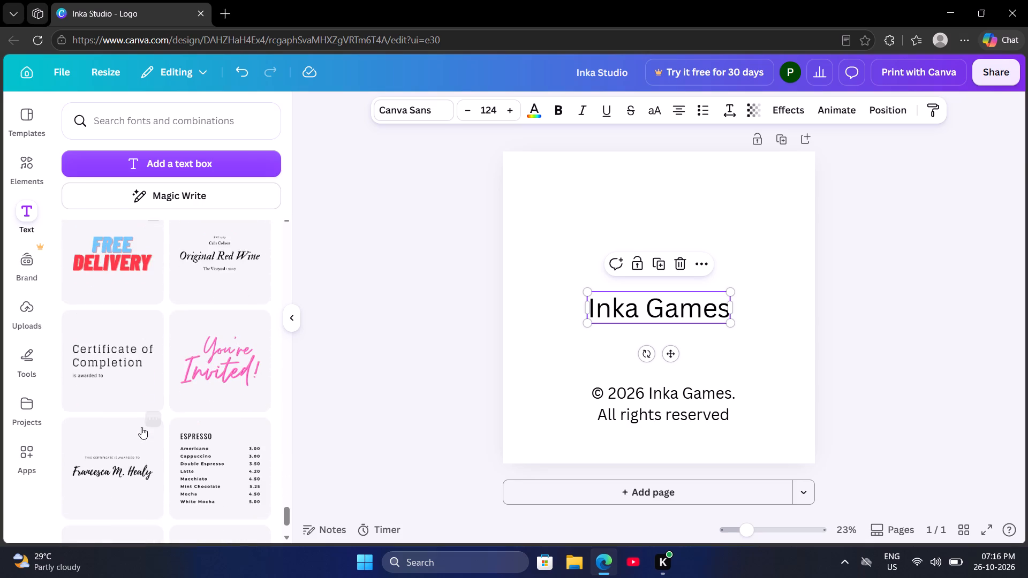
scroll(141, 427, down, 5)
scroll(222, 272, down, 3)
scroll(186, 404, down, 1)
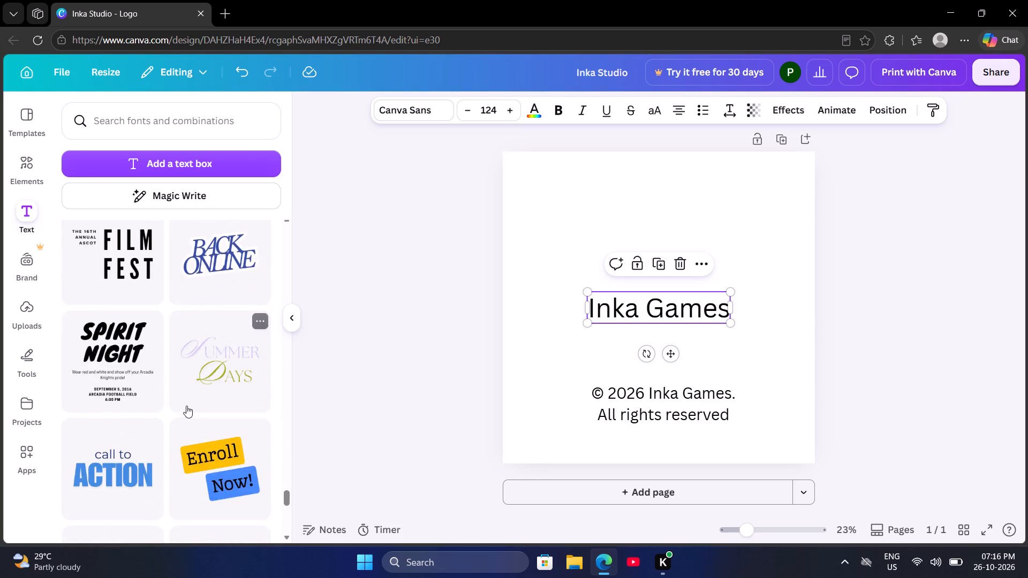
scroll(186, 406, down, 3)
scroll(154, 312, down, 5)
scroll(206, 402, down, 5)
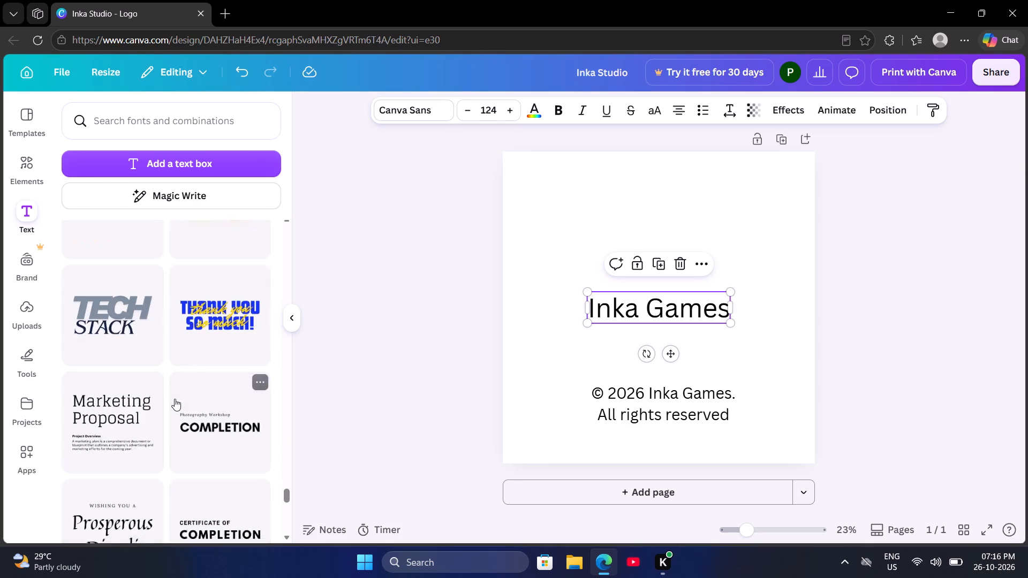
scroll(175, 399, down, 6)
scroll(207, 375, up, 1)
scroll(207, 375, down, 5)
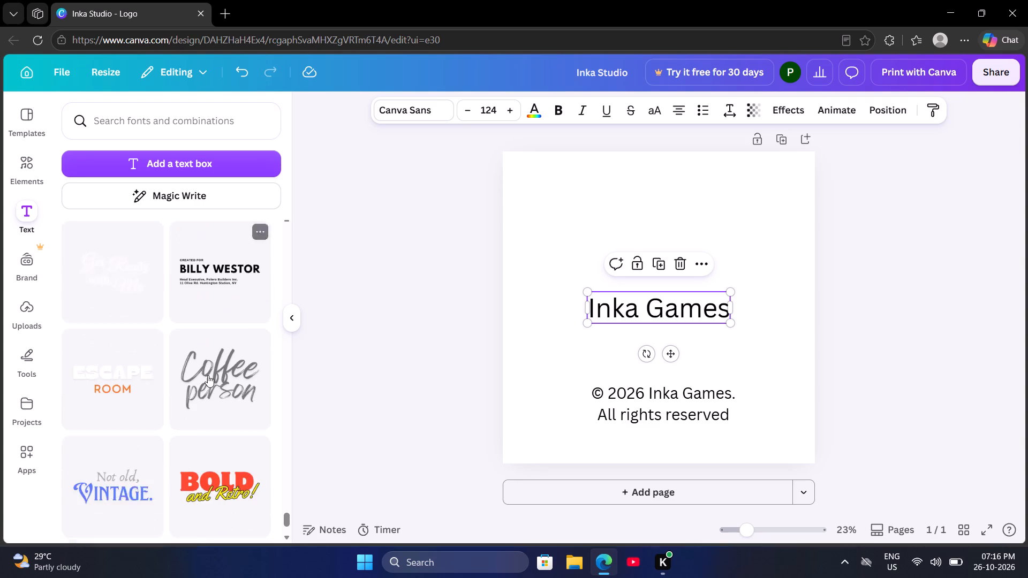
scroll(208, 375, down, 4)
scroll(157, 410, down, 7)
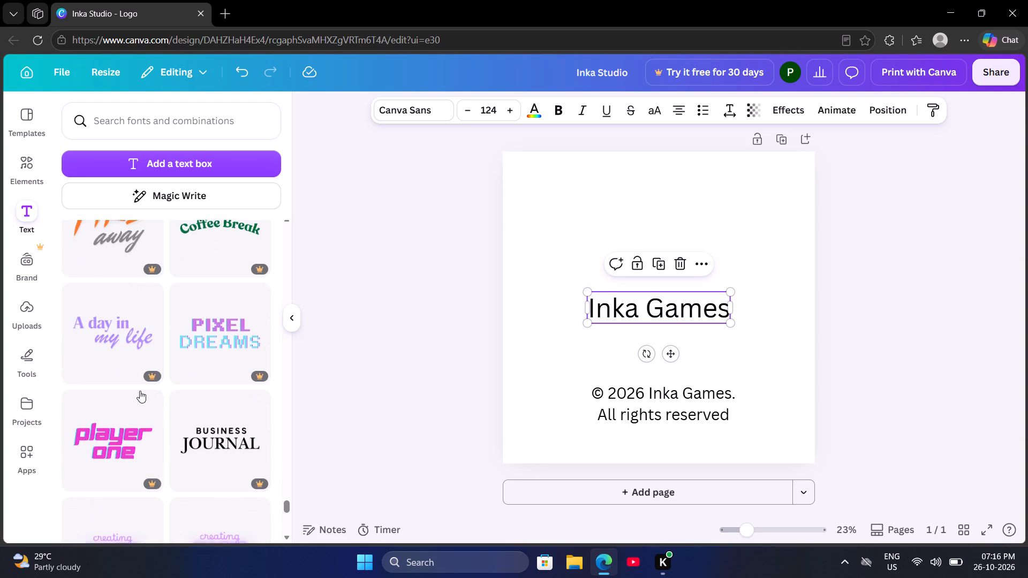
scroll(140, 391, down, 20)
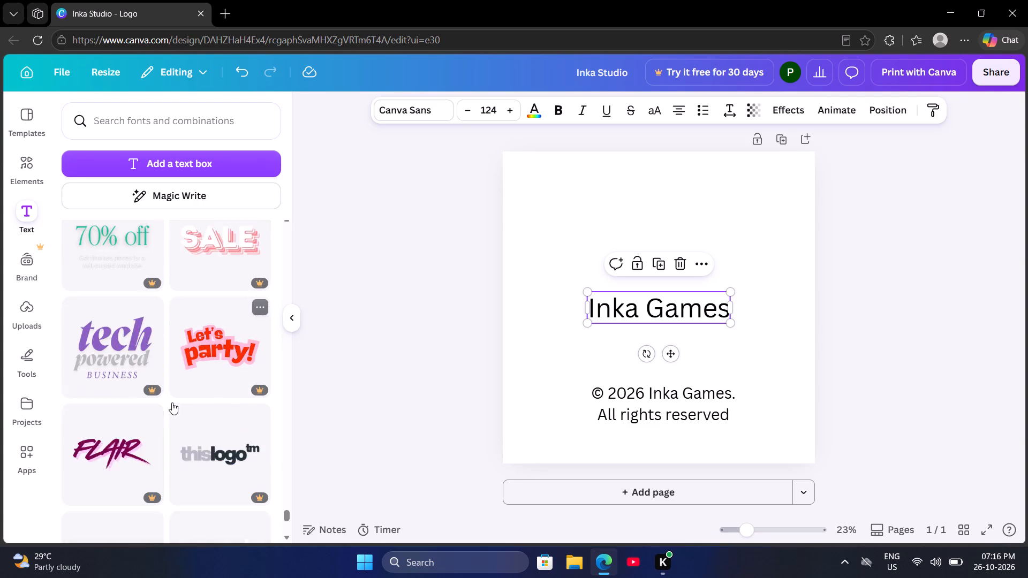
scroll(171, 401, down, 17)
scroll(190, 421, down, 11)
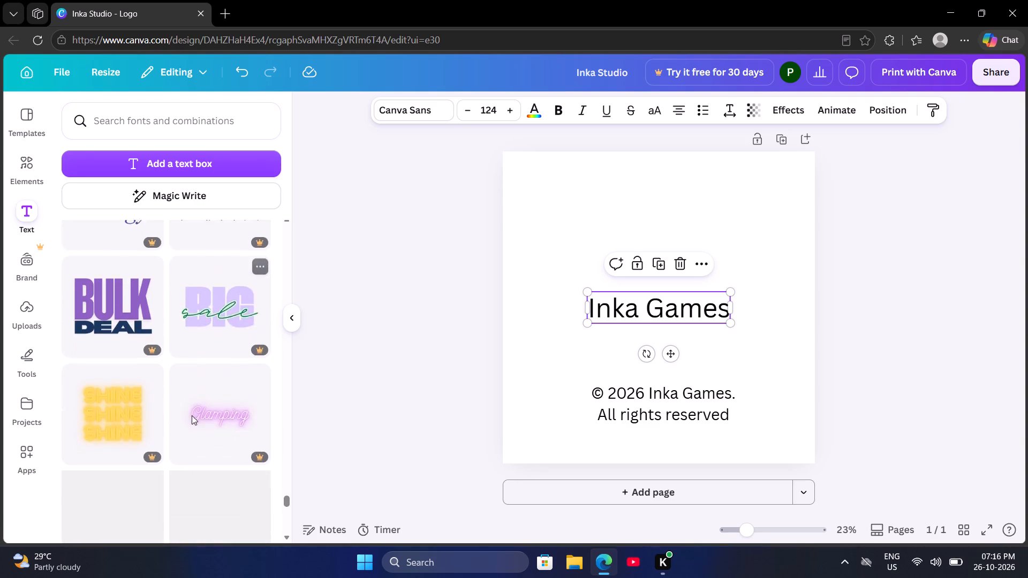
Return to the start of the text options and look through the full list of text apps.
drag(287, 508, 272, 221)
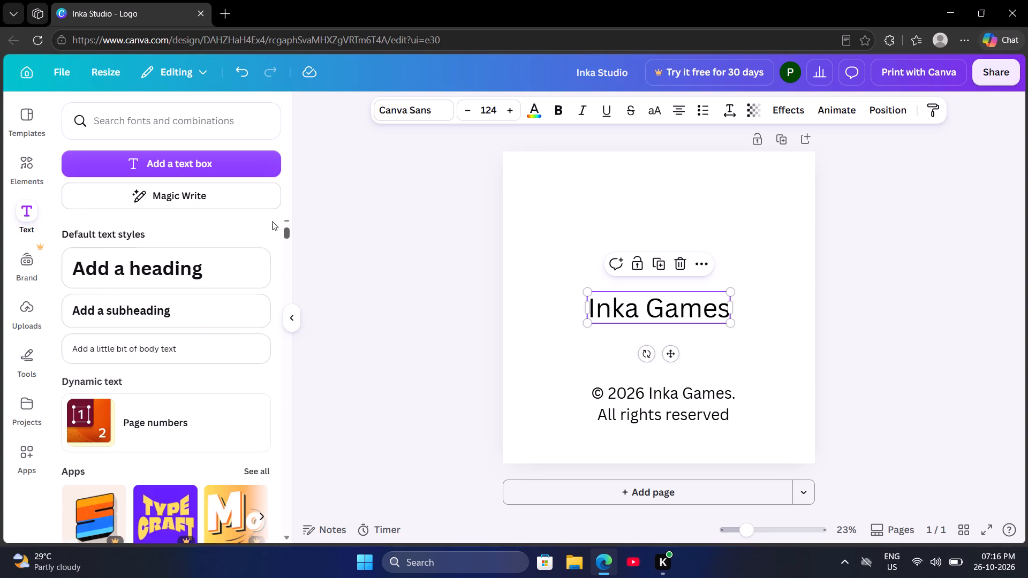
drag(272, 221, 260, 191)
scroll(145, 472, down, 1)
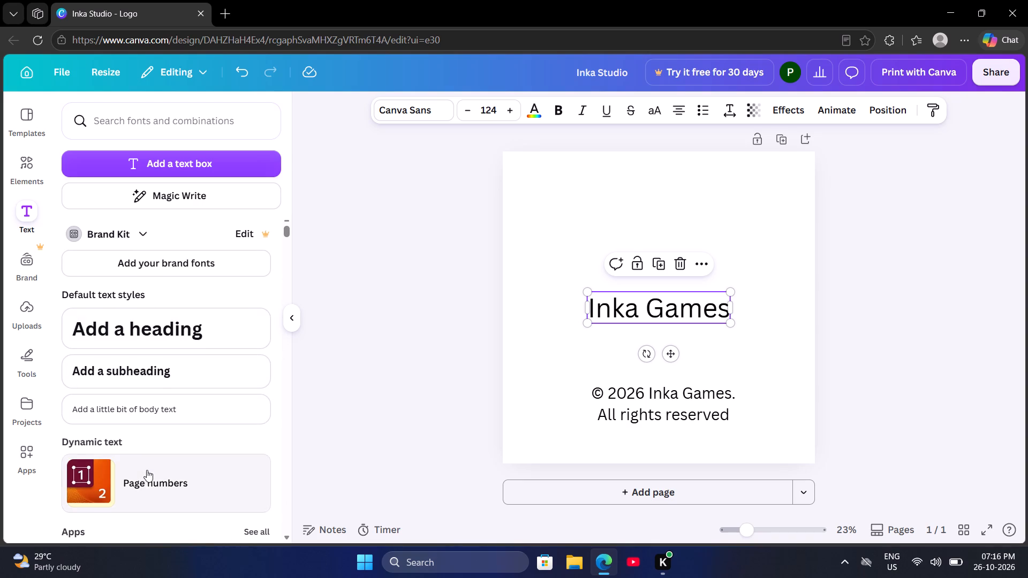
scroll(147, 470, down, 1)
scroll(141, 415, down, 3)
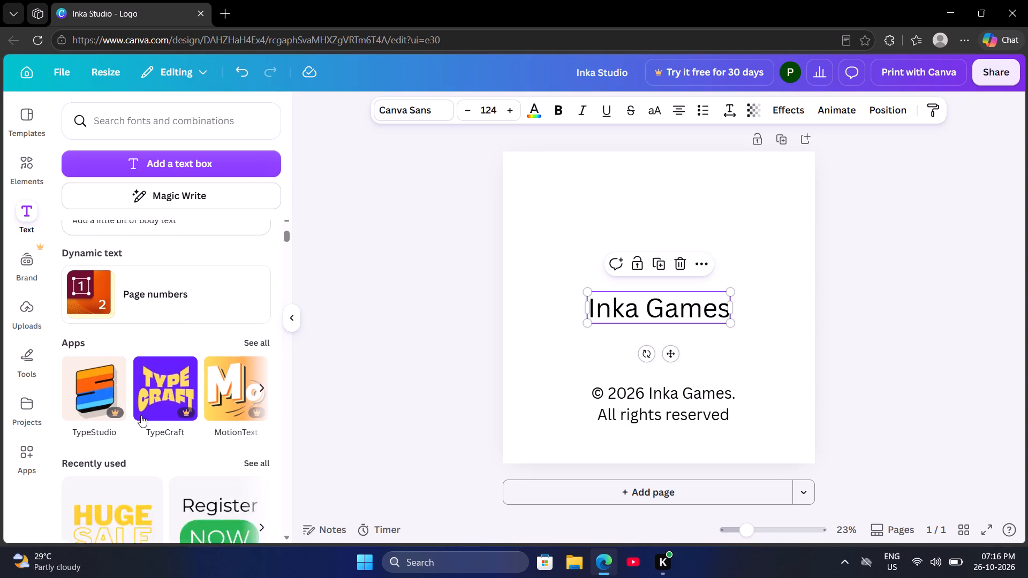
scroll(217, 298, up, 2)
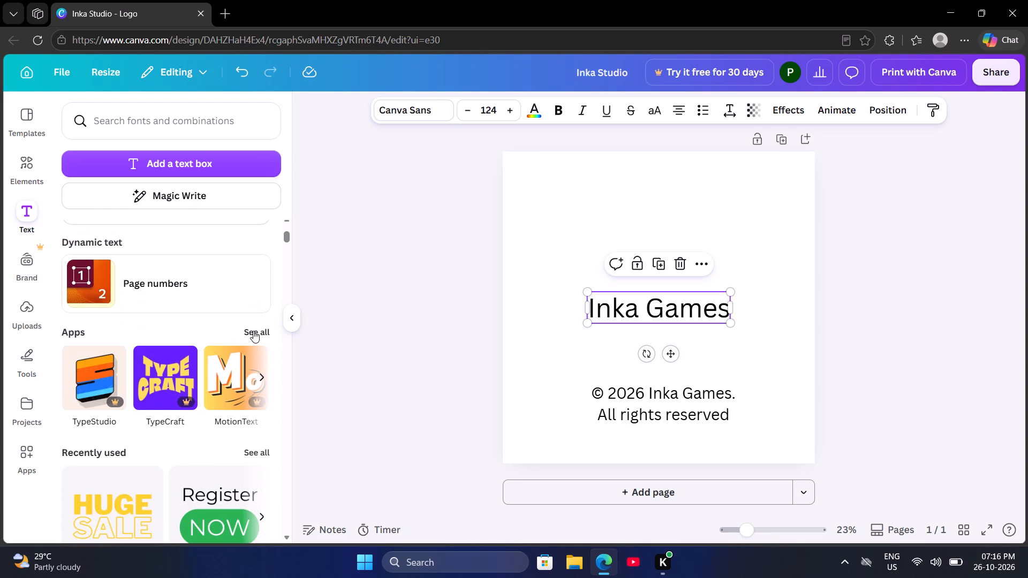
click(260, 329)
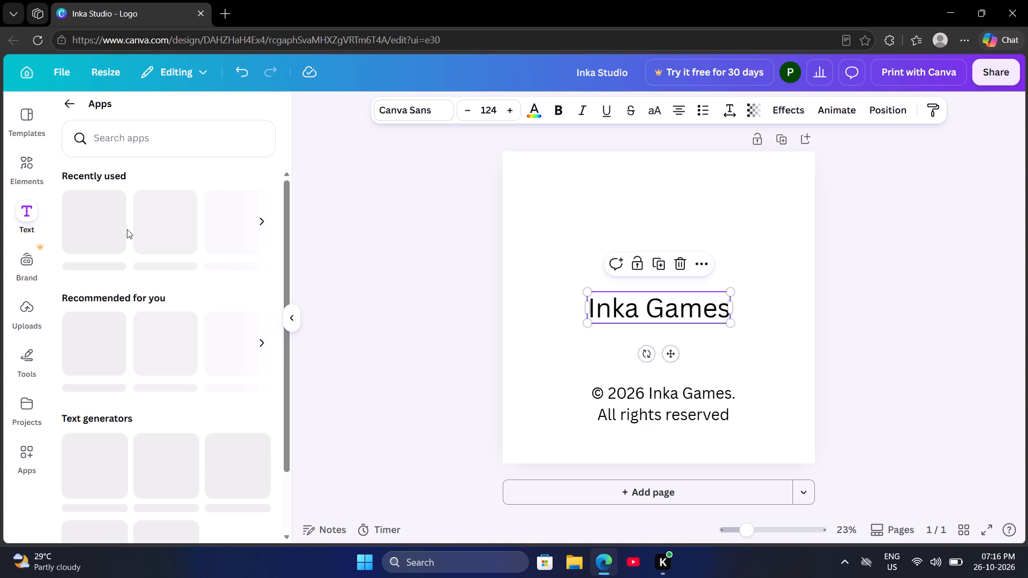
scroll(128, 303, down, 2)
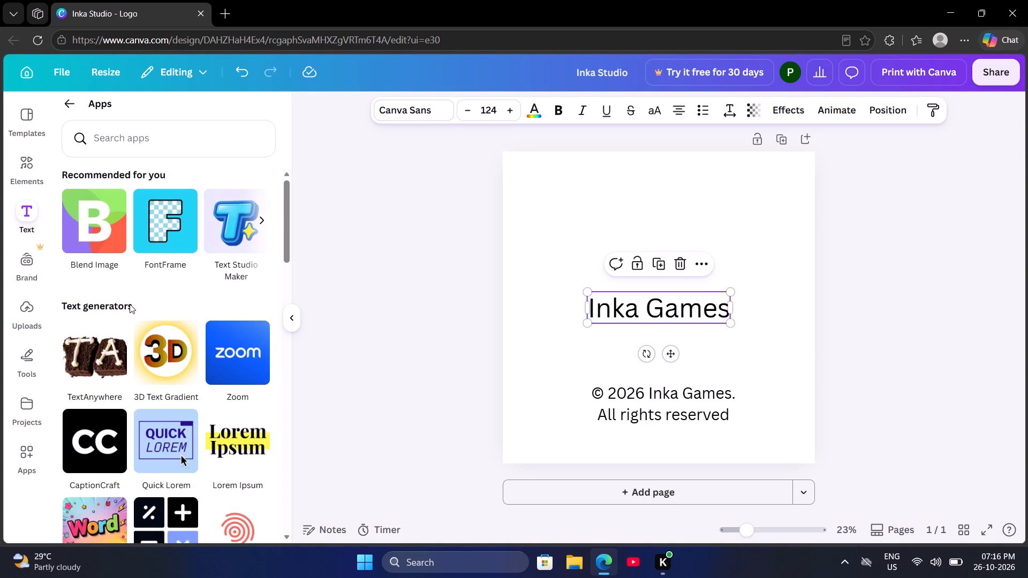
scroll(130, 304, down, 1)
scroll(177, 365, down, 1)
scroll(177, 375, up, 2)
scroll(150, 312, up, 4)
click(68, 107)
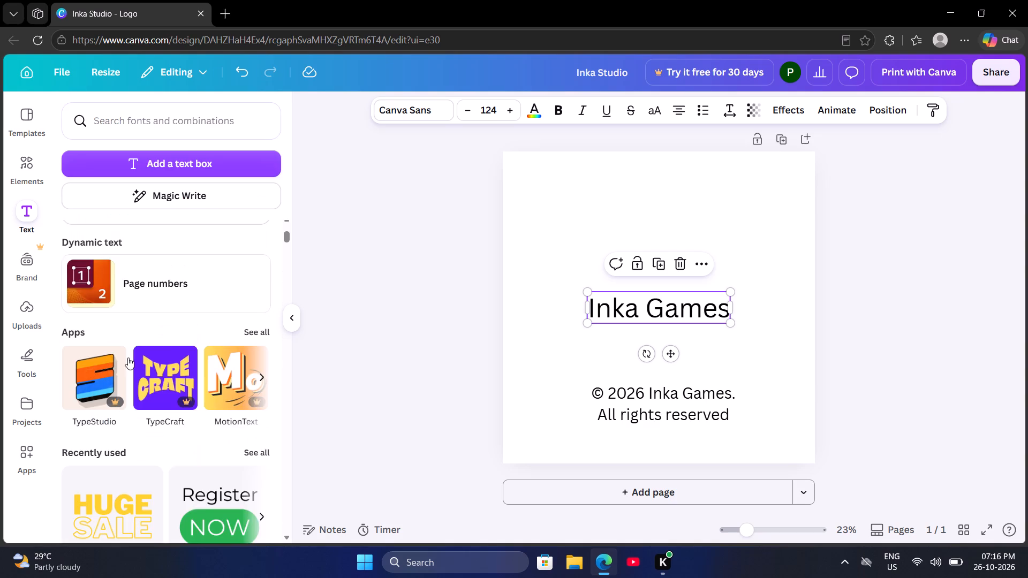
Add the neon-green-on-black "static" font combination to the page and move it above the plain "Inka Games" text.
scroll(129, 371, down, 3)
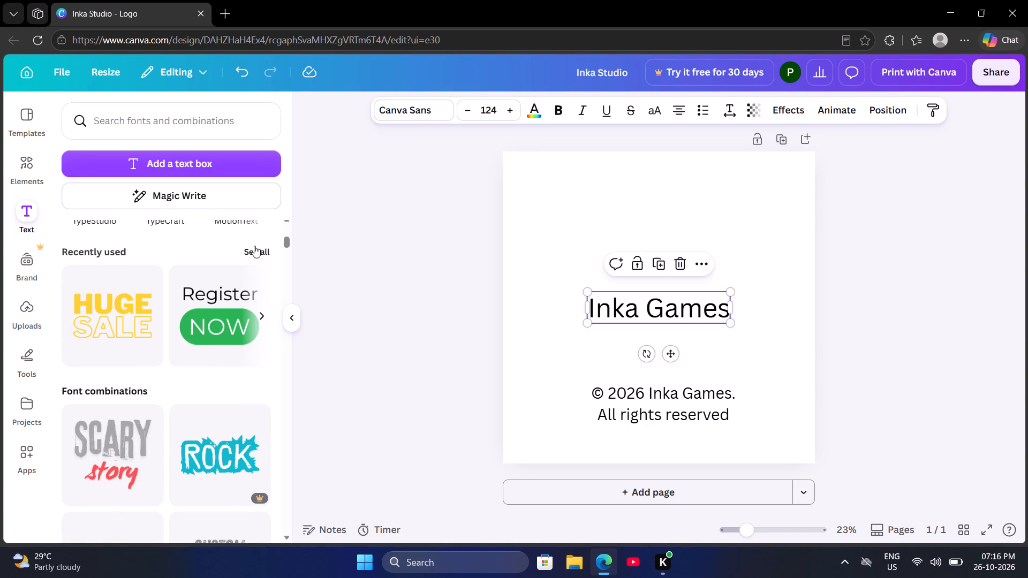
scroll(128, 359, down, 2)
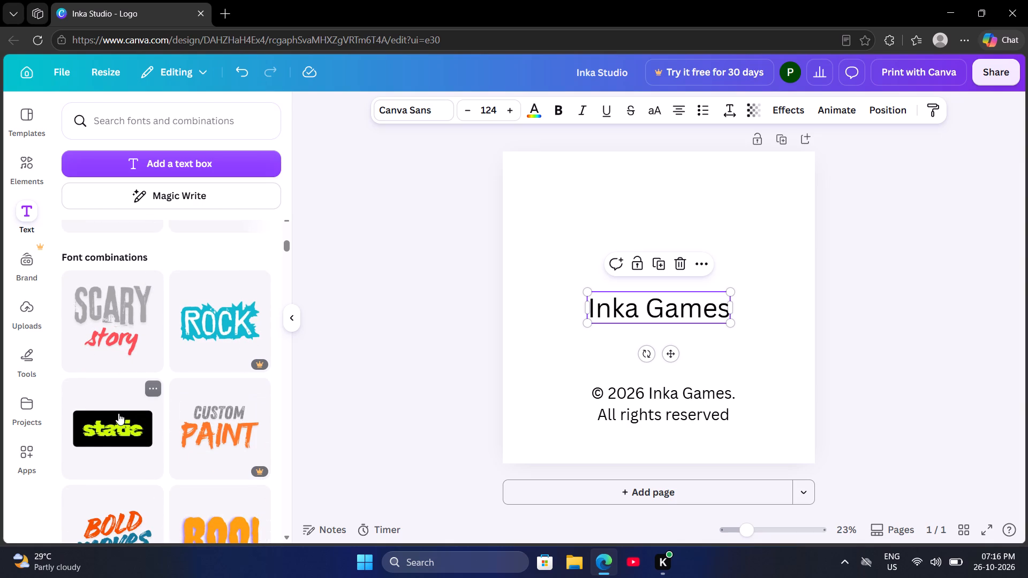
scroll(124, 339, down, 2)
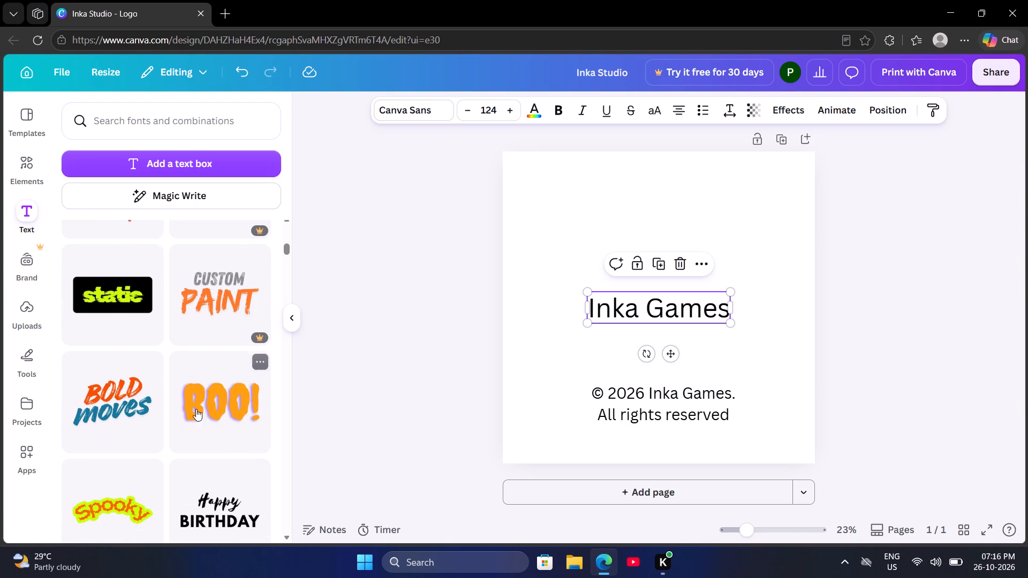
click(128, 294)
click(734, 337)
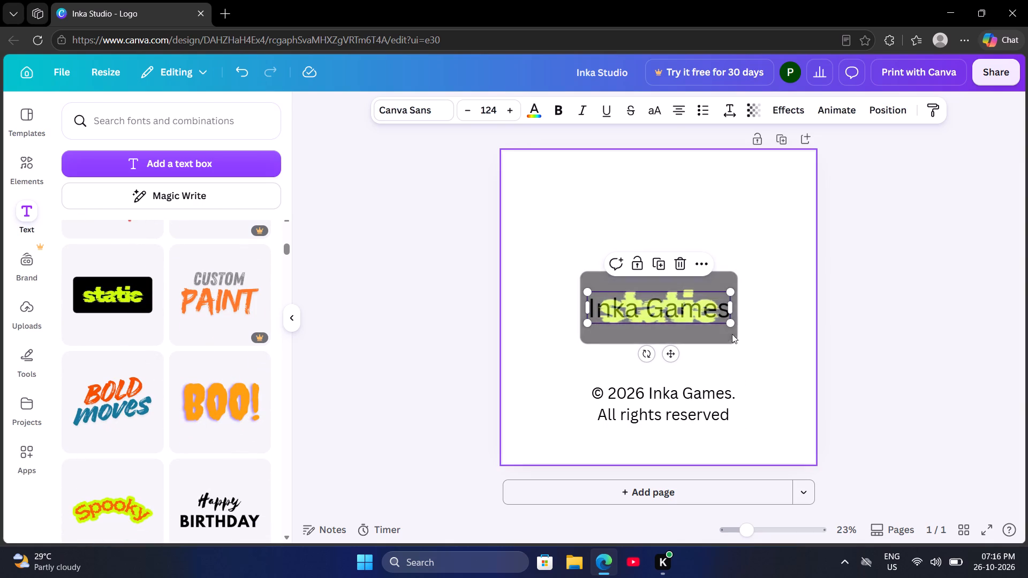
click(547, 382)
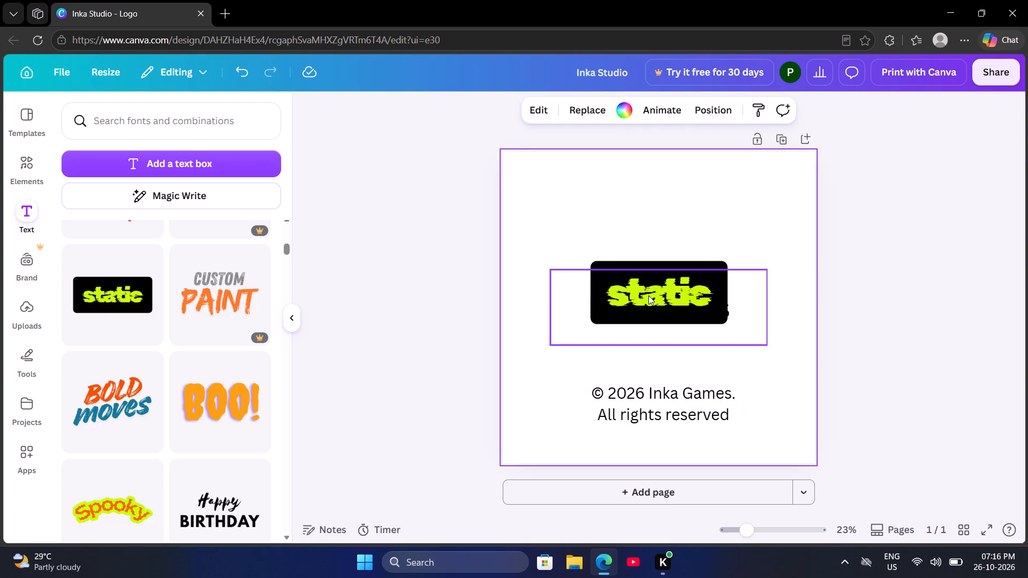
drag(648, 295, 653, 237)
Replace the "static" wording in the glitch-style text with "Inka Games".
click(693, 232)
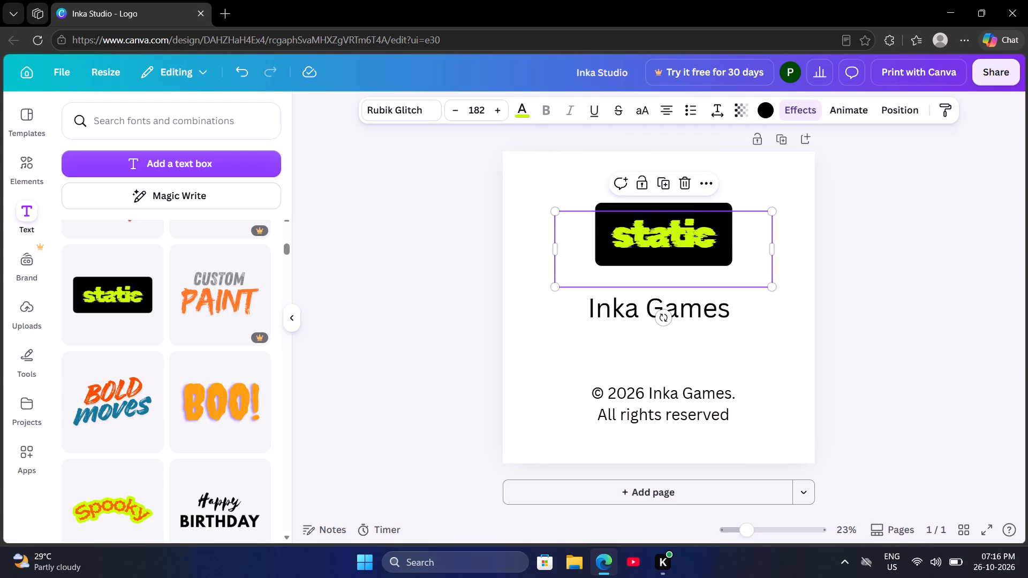
text(Inka)
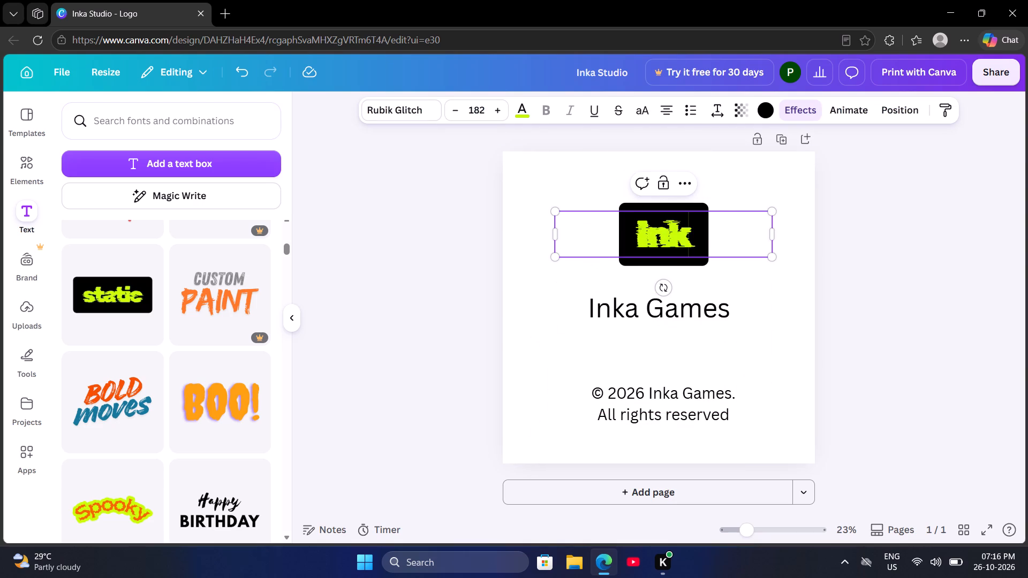
key(space)
text(Games)
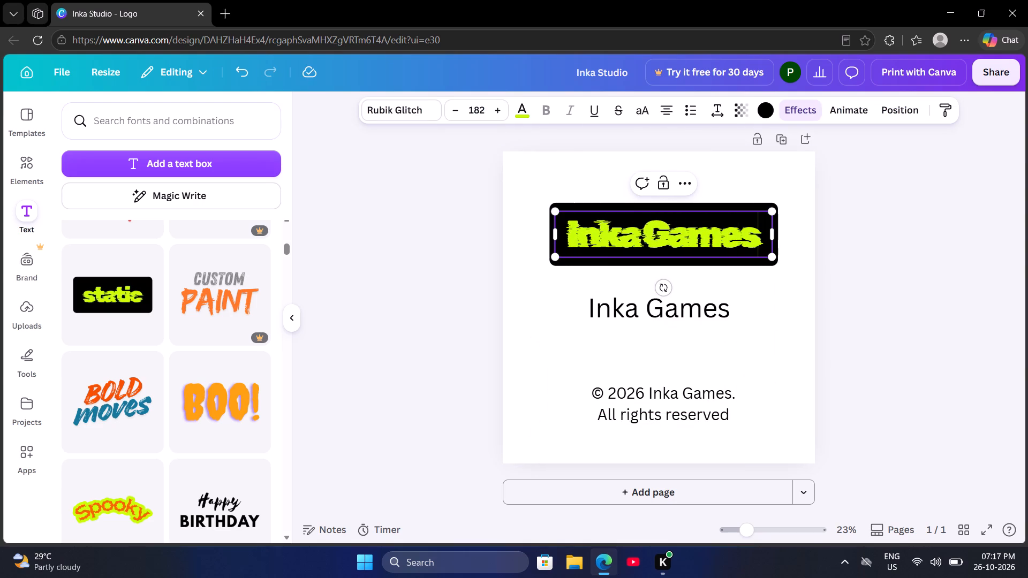
click(760, 295)
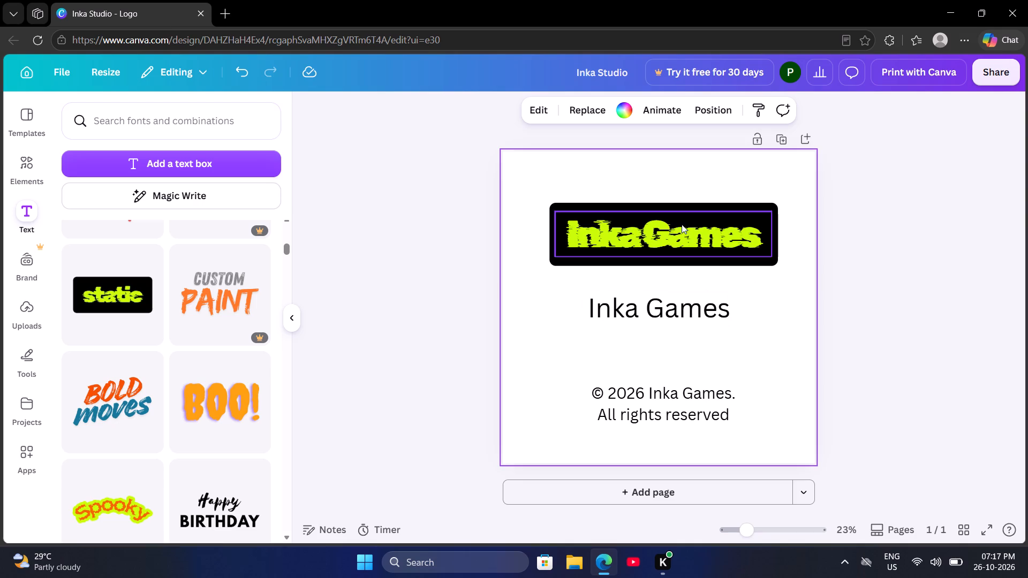
click(761, 299)
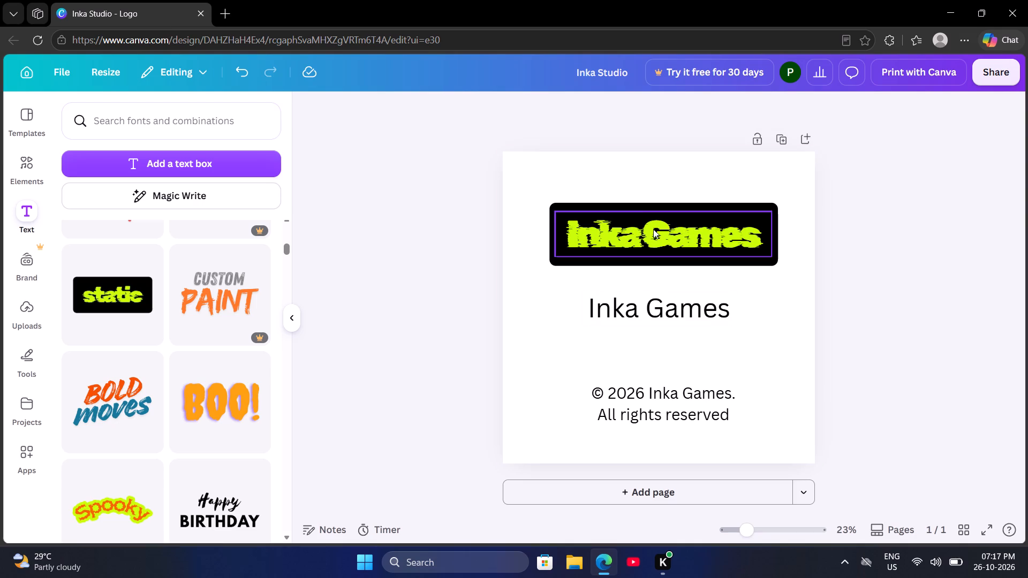
click(770, 321)
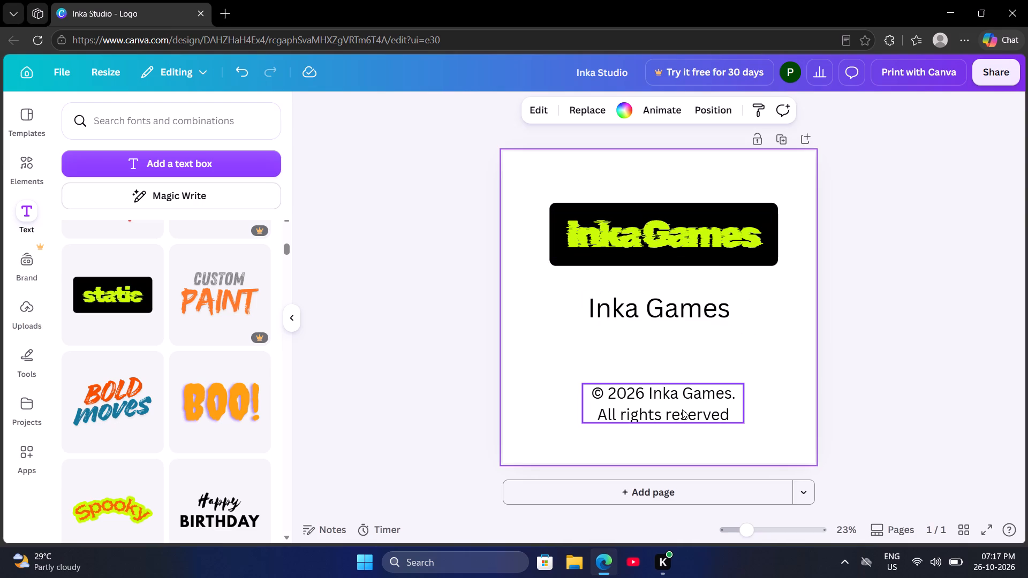
Browse the font combinations again for other styles to compare with the glitch-style logo.
scroll(38, 356, down, 2)
scroll(125, 367, down, 5)
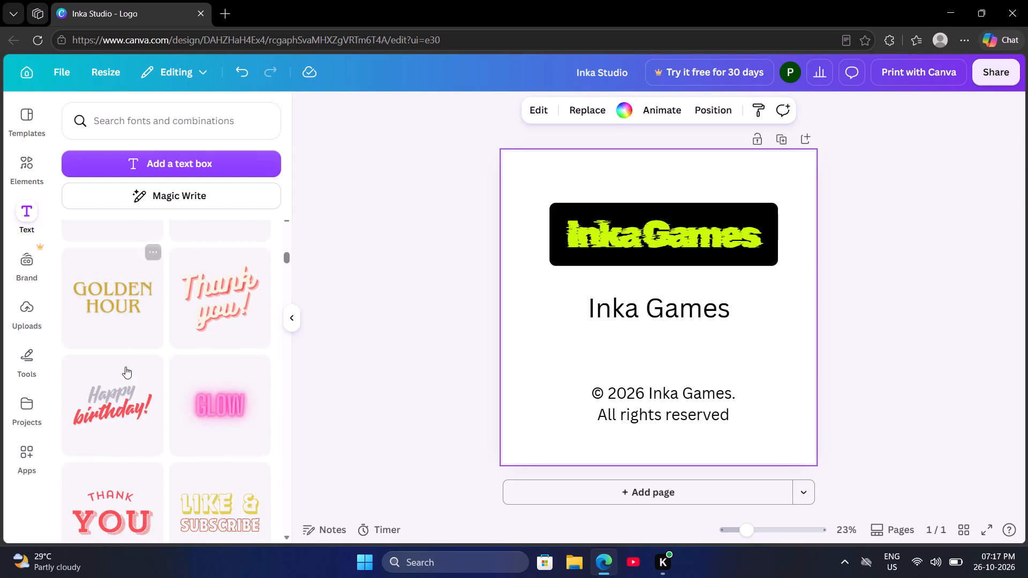
scroll(125, 367, down, 6)
scroll(125, 363, up, 1)
scroll(125, 363, down, 3)
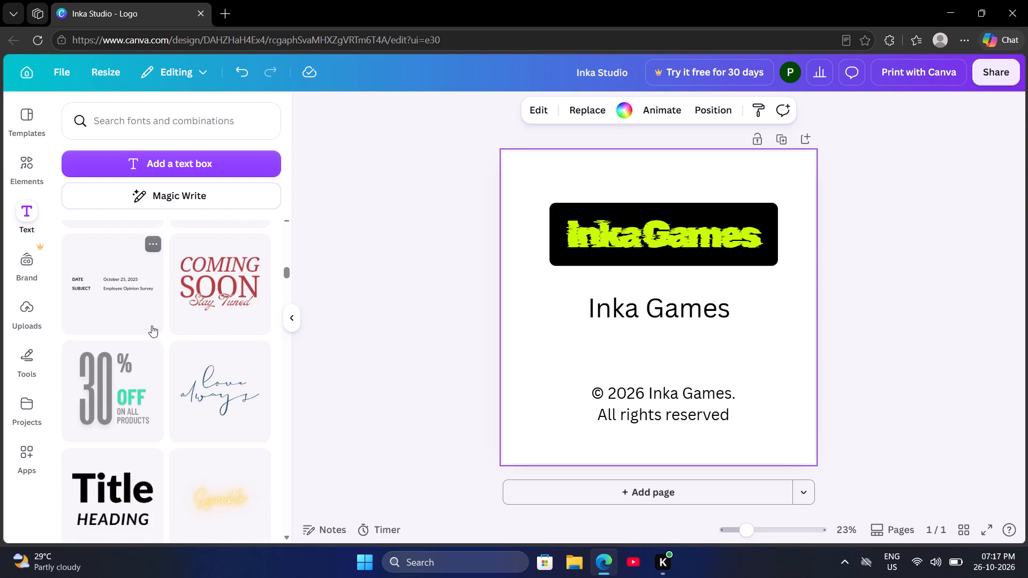
scroll(175, 349, down, 2)
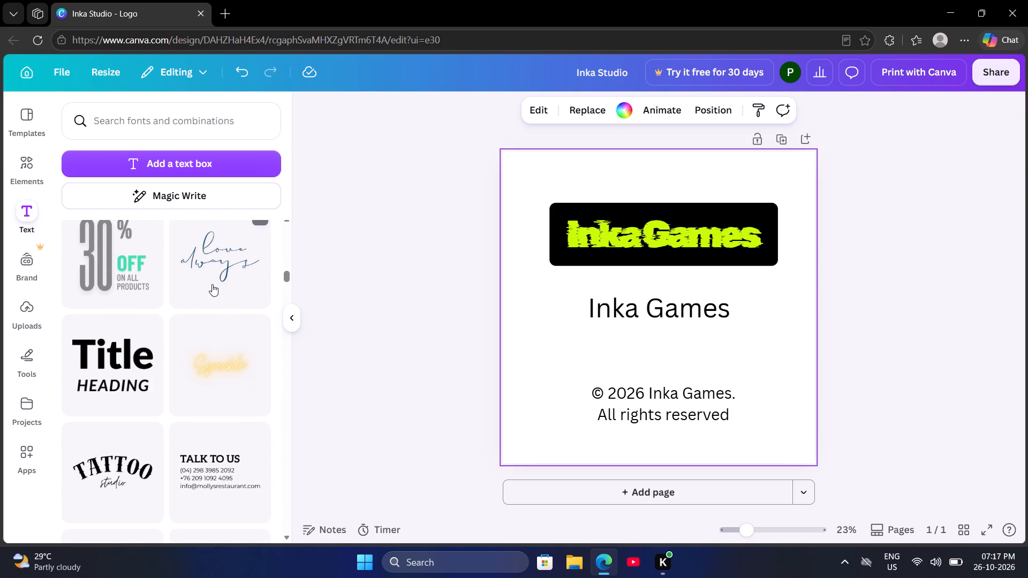
scroll(212, 284, down, 3)
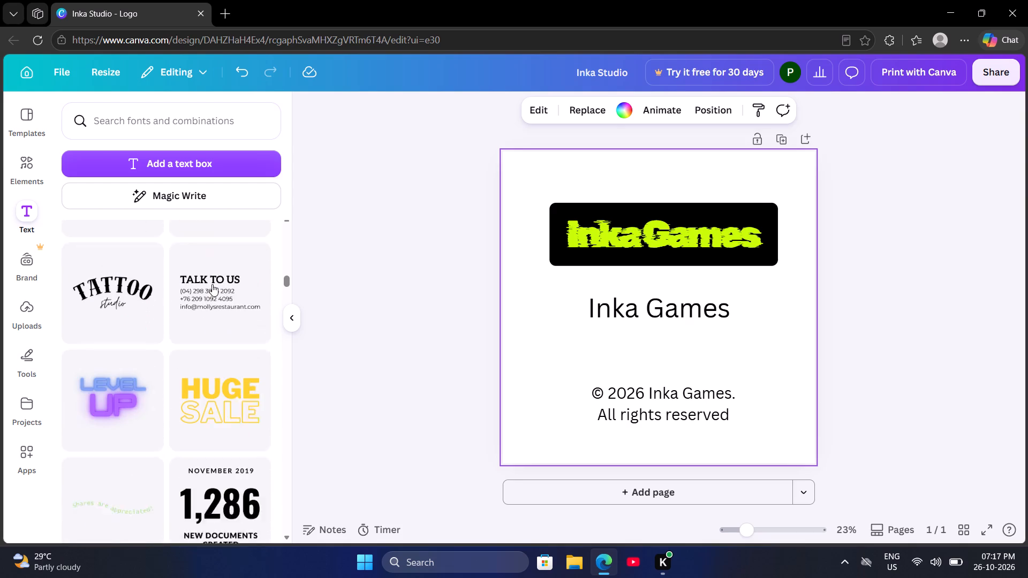
scroll(212, 284, down, 1)
scroll(204, 297, up, 8)
scroll(124, 329, up, 4)
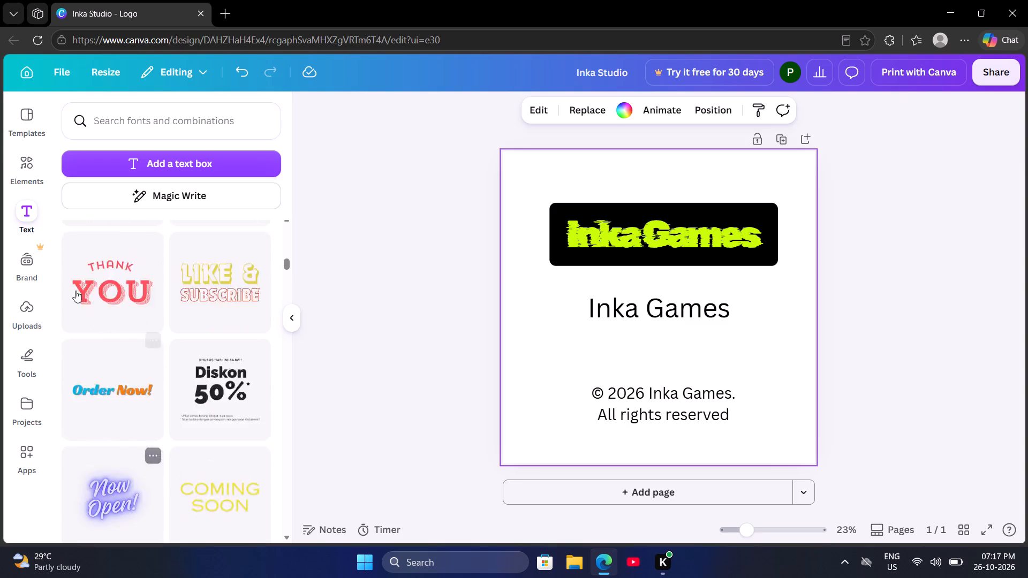
scroll(164, 305, up, 6)
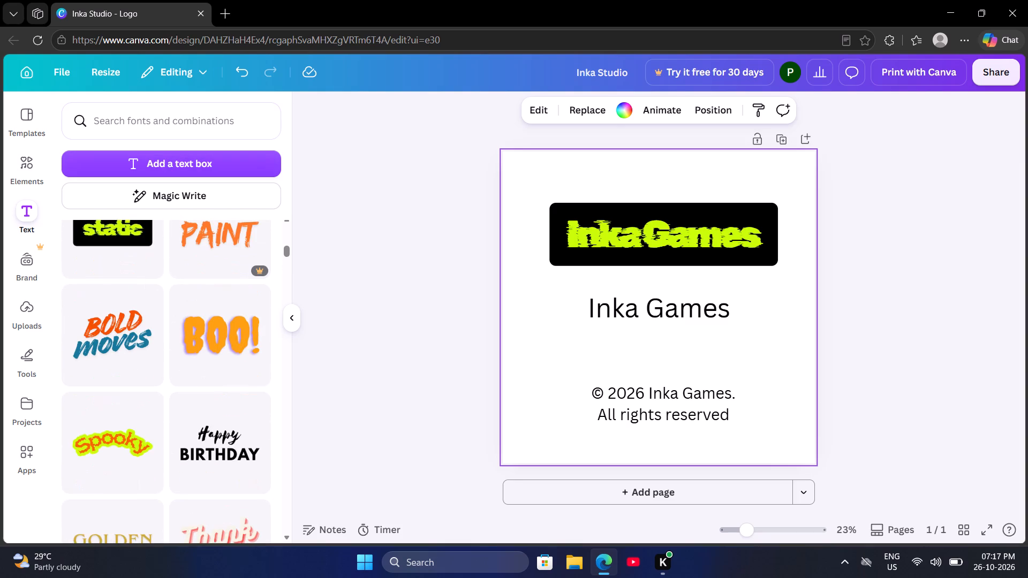
scroll(132, 344, up, 9)
scroll(132, 333, down, 1)
scroll(132, 333, up, 11)
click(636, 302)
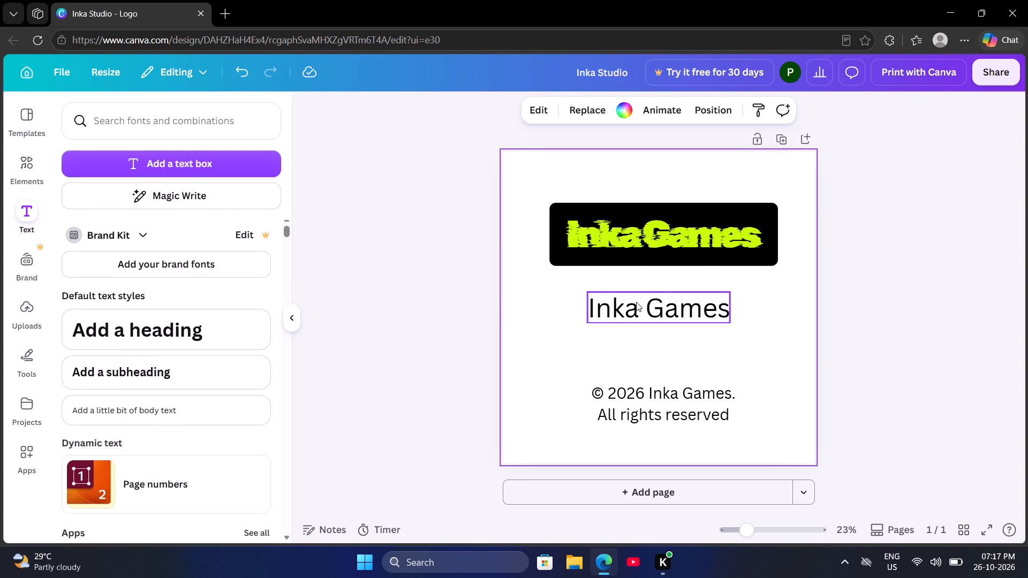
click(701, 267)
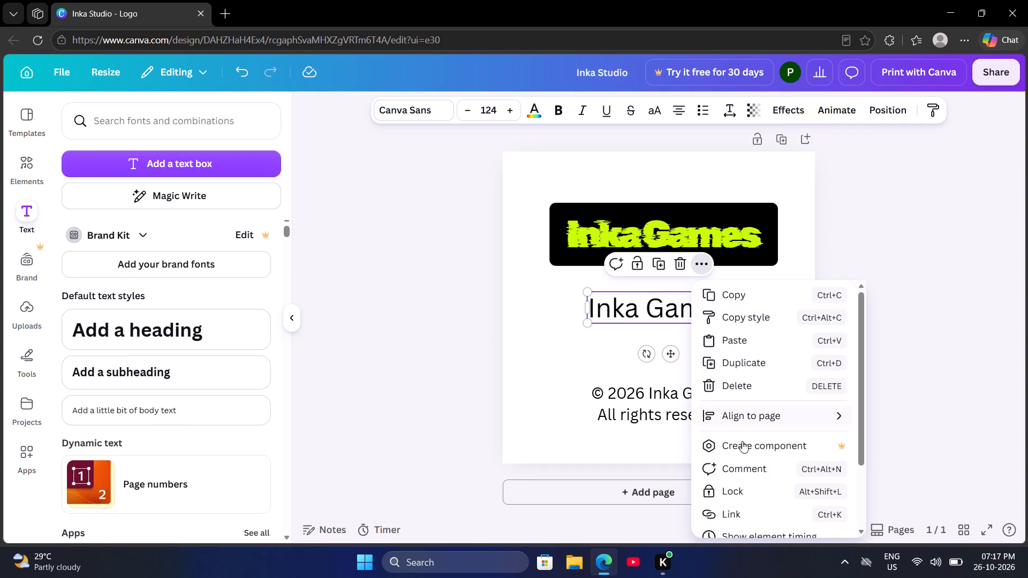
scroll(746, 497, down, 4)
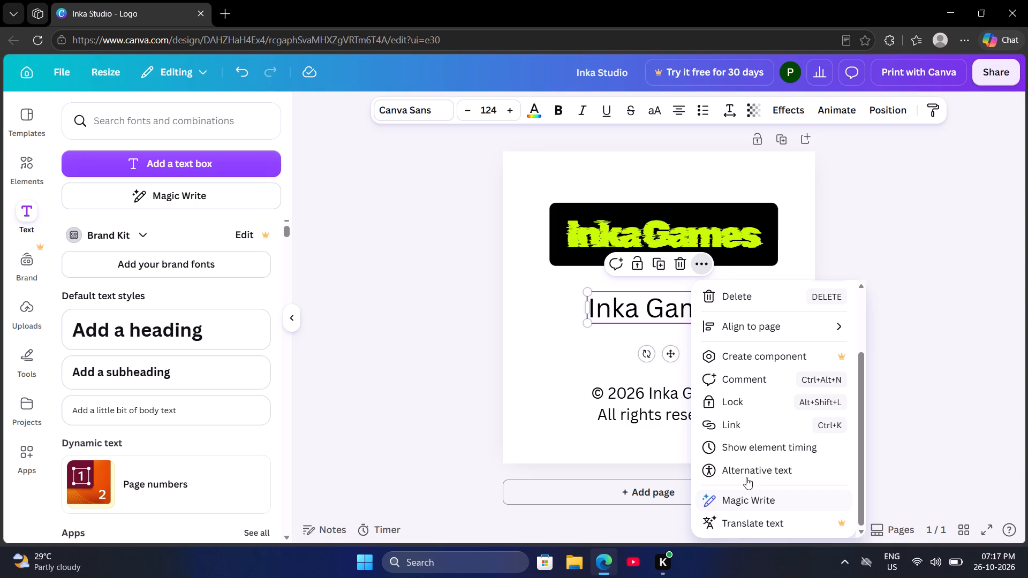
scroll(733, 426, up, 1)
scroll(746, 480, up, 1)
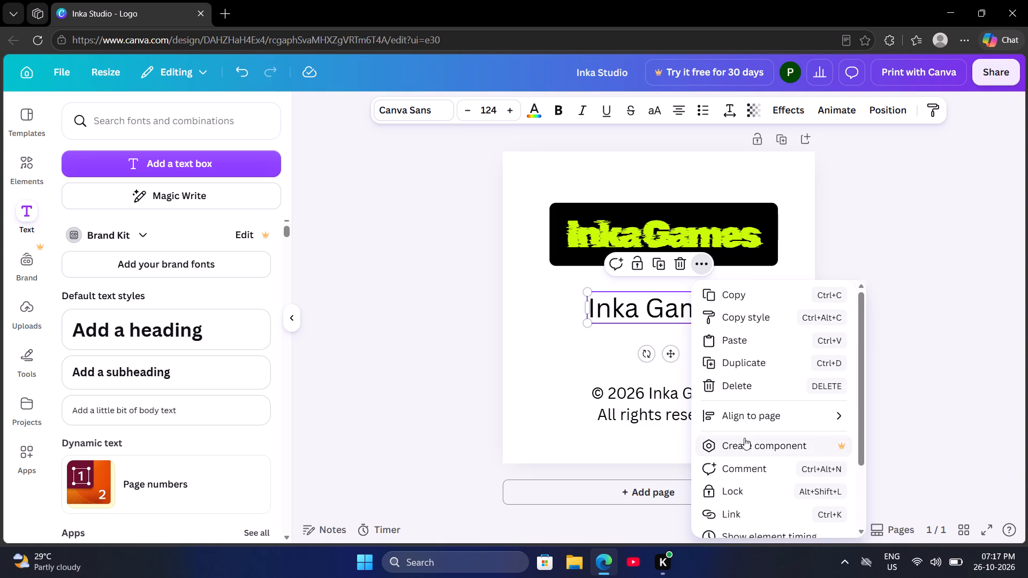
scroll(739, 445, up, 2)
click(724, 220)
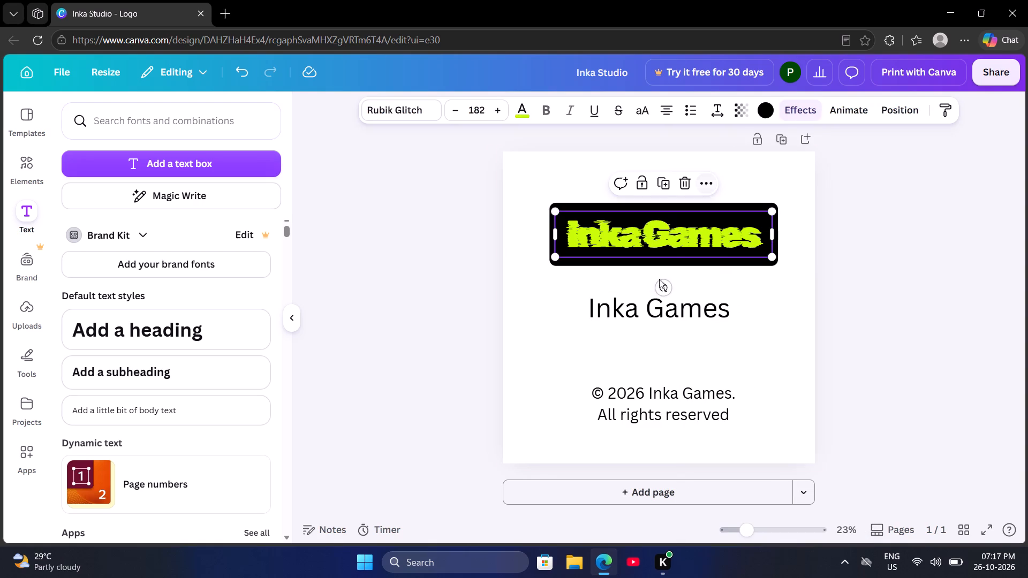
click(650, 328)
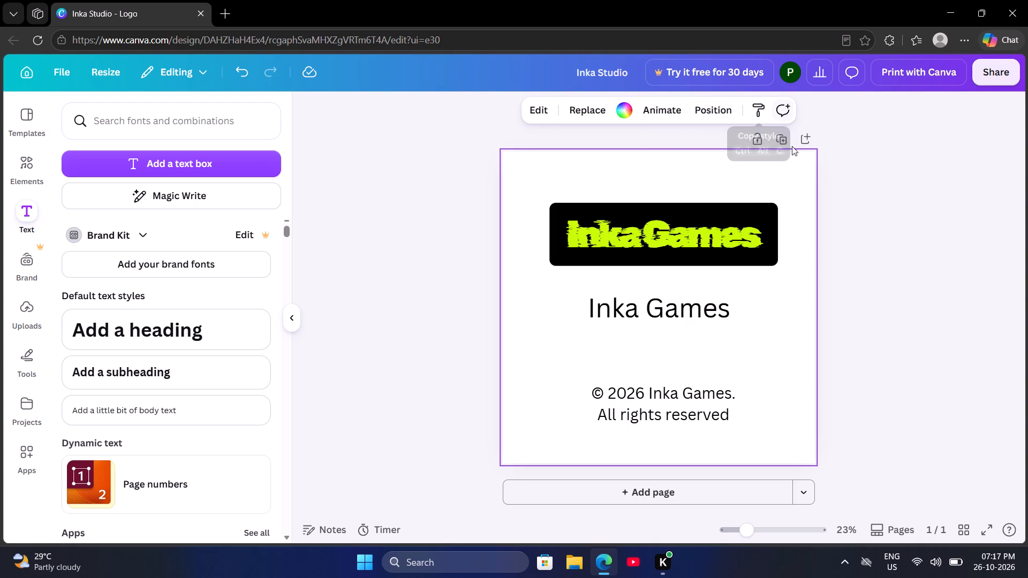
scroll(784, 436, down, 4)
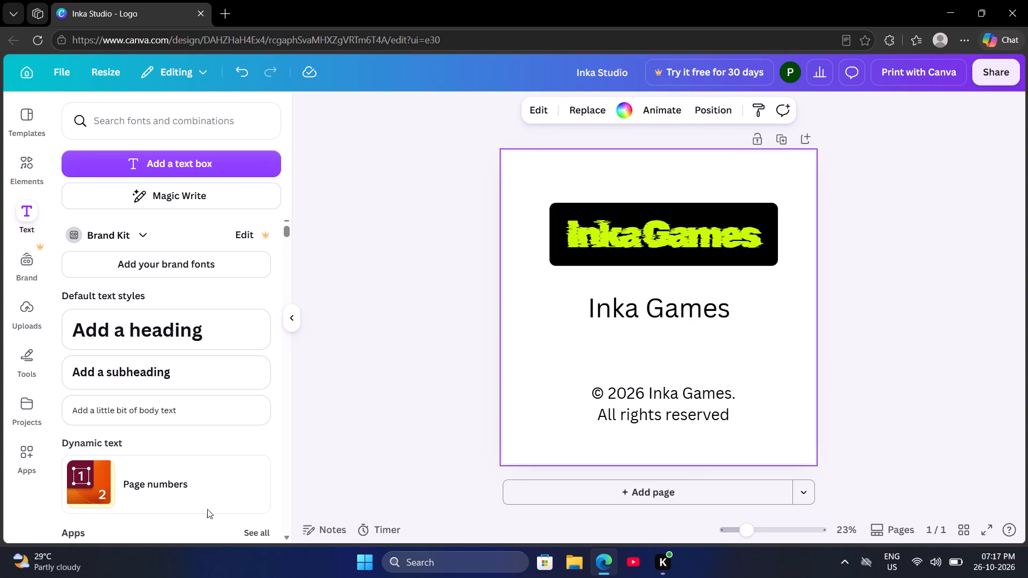
Browse the Graphics category of the elements library for artwork suited to the logo page.
click(36, 356)
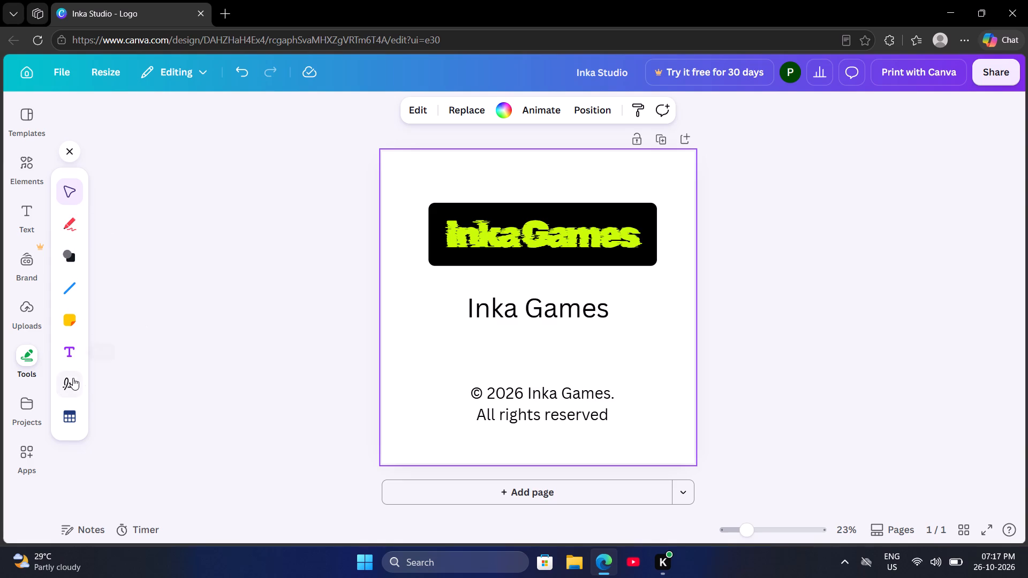
click(28, 228)
click(29, 172)
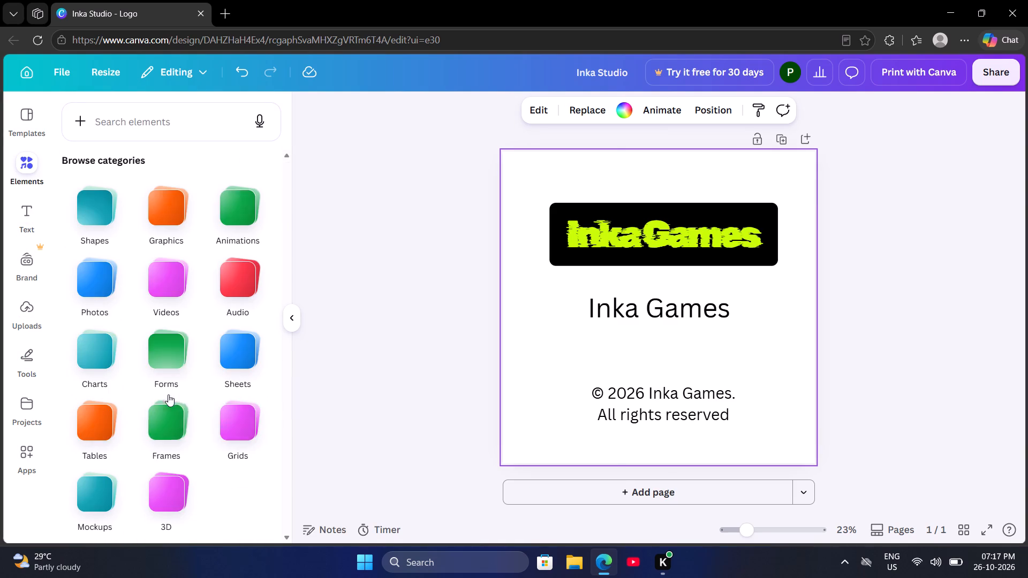
scroll(168, 208, down, 1)
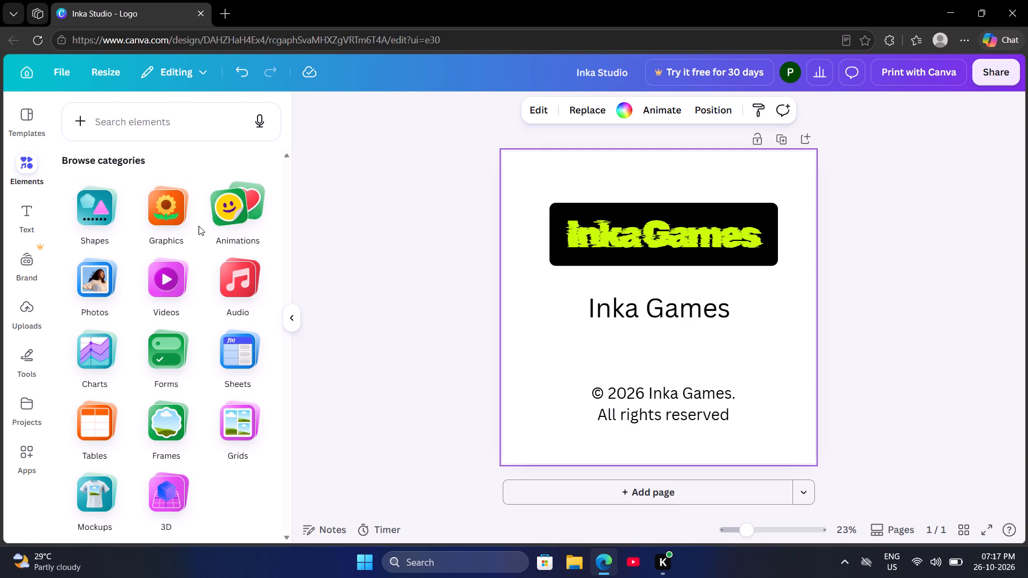
click(178, 216)
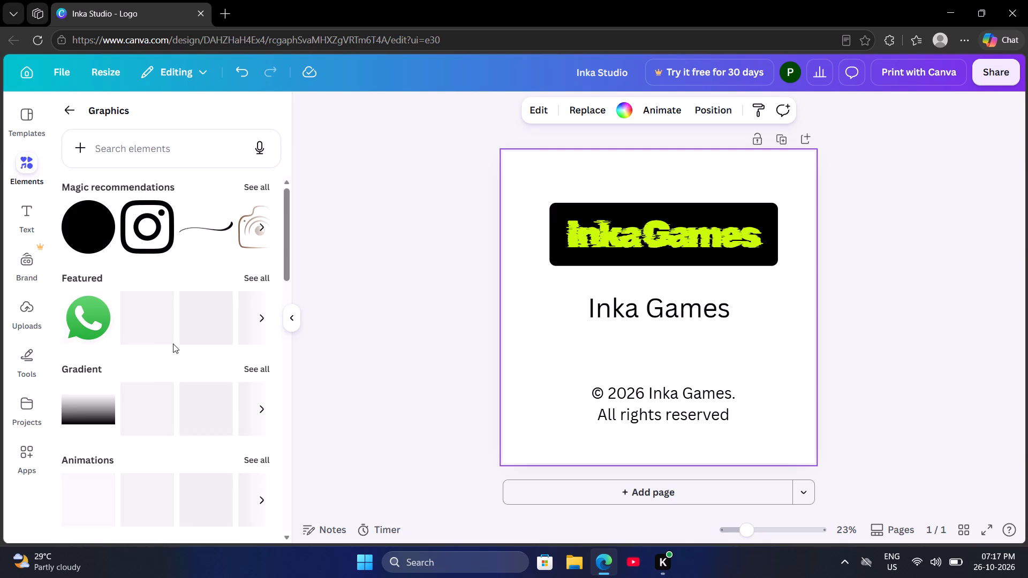
scroll(175, 361, down, 5)
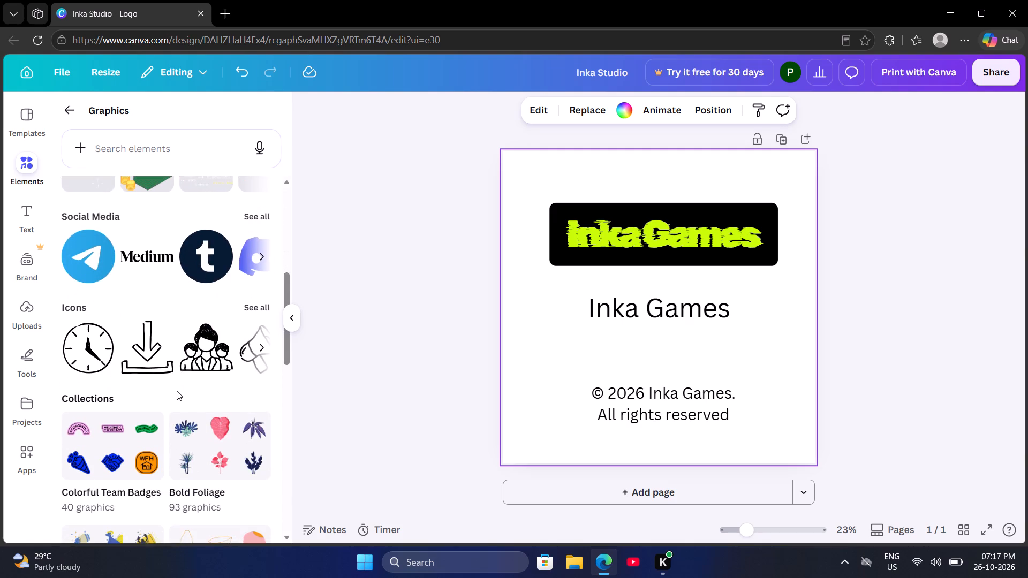
scroll(177, 391, down, 5)
scroll(173, 384, up, 11)
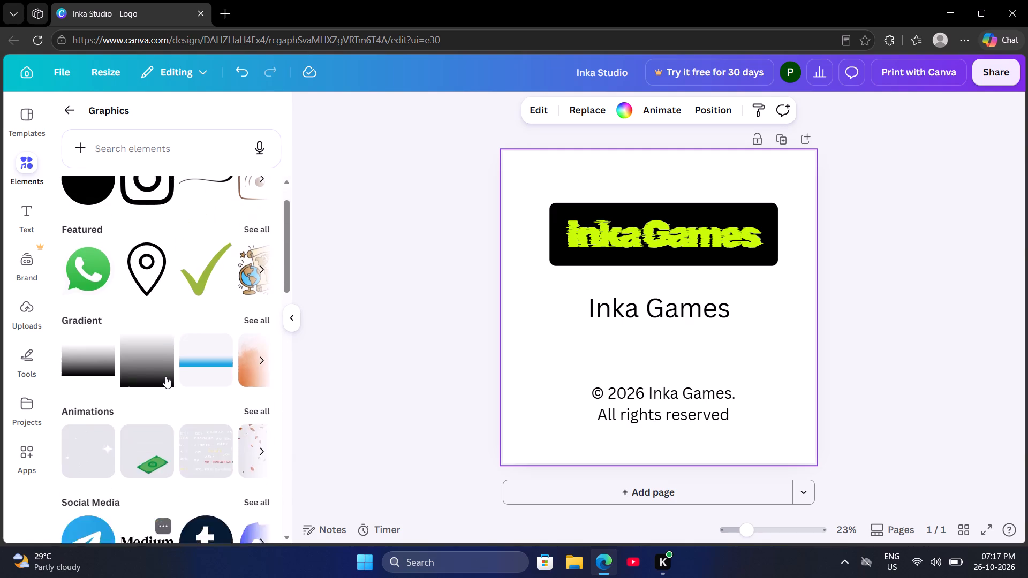
scroll(165, 376, up, 5)
Search the graphics for "instagram" and look through the available icons.
click(141, 152)
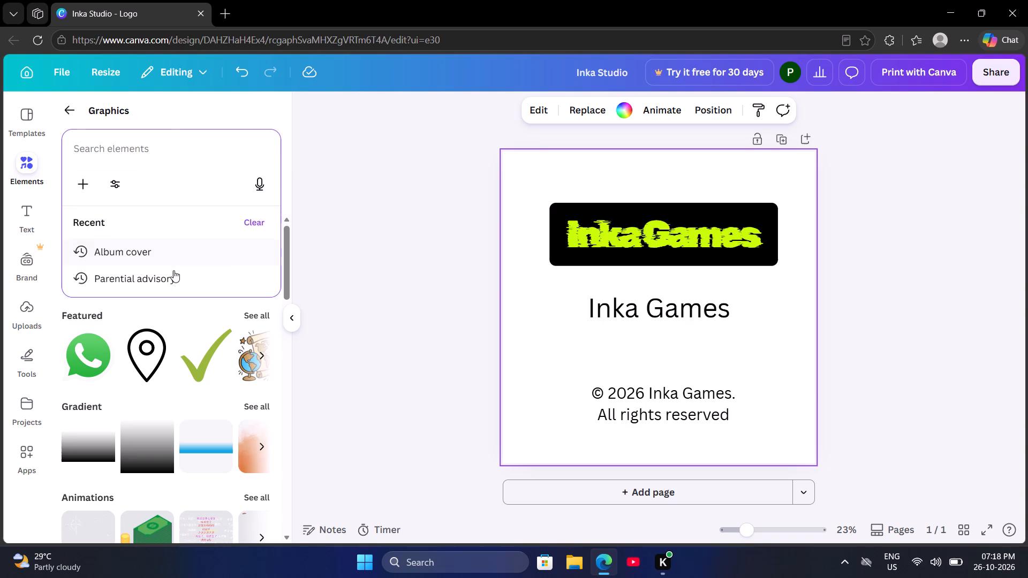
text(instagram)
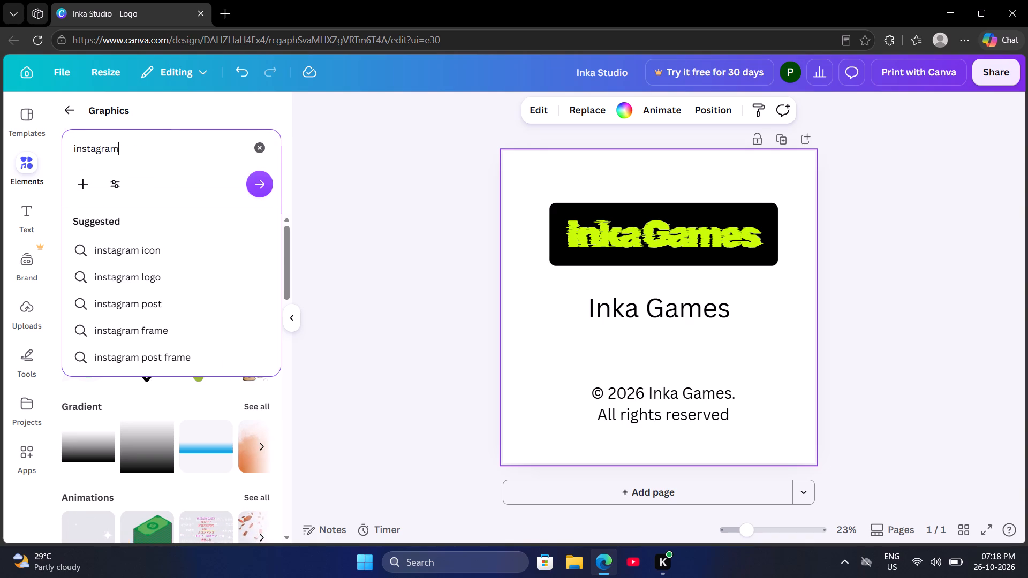
click(265, 184)
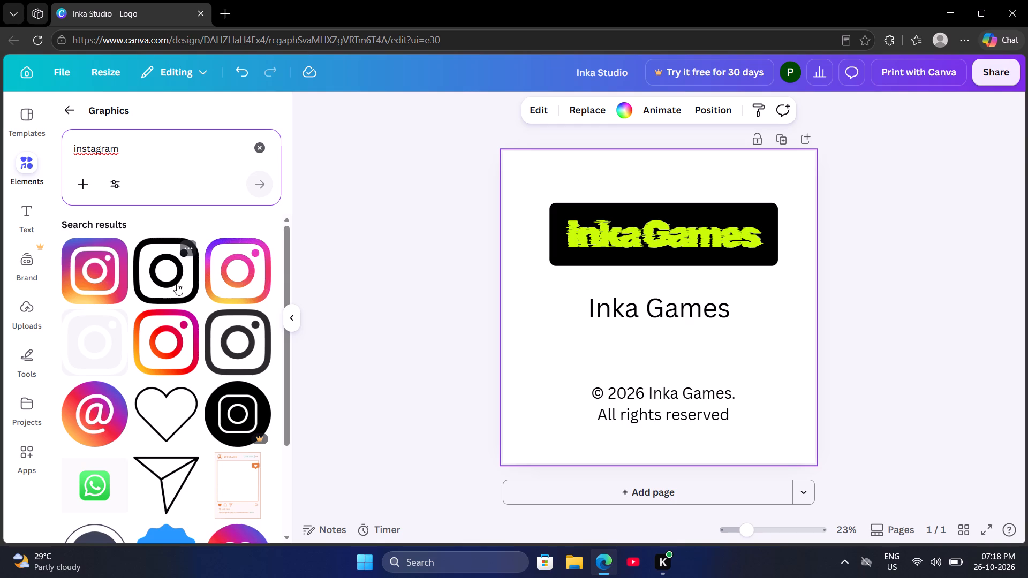
scroll(186, 352, down, 4)
scroll(163, 406, down, 3)
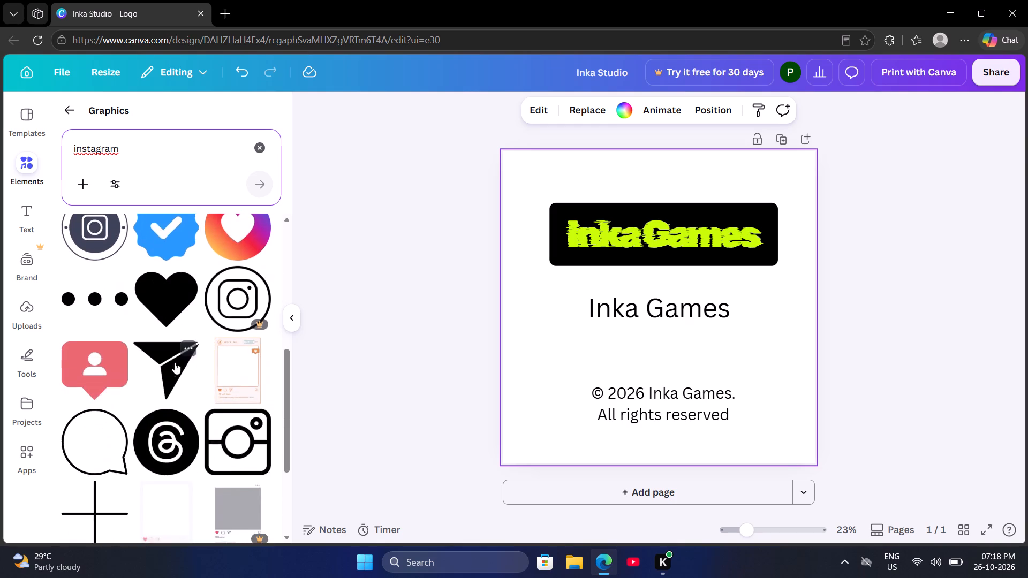
scroll(175, 347, up, 6)
Replace the graphics search with "socials" and look through the social media artwork.
key(BackSpace)
key(BackSpace)
key(BackSpace)
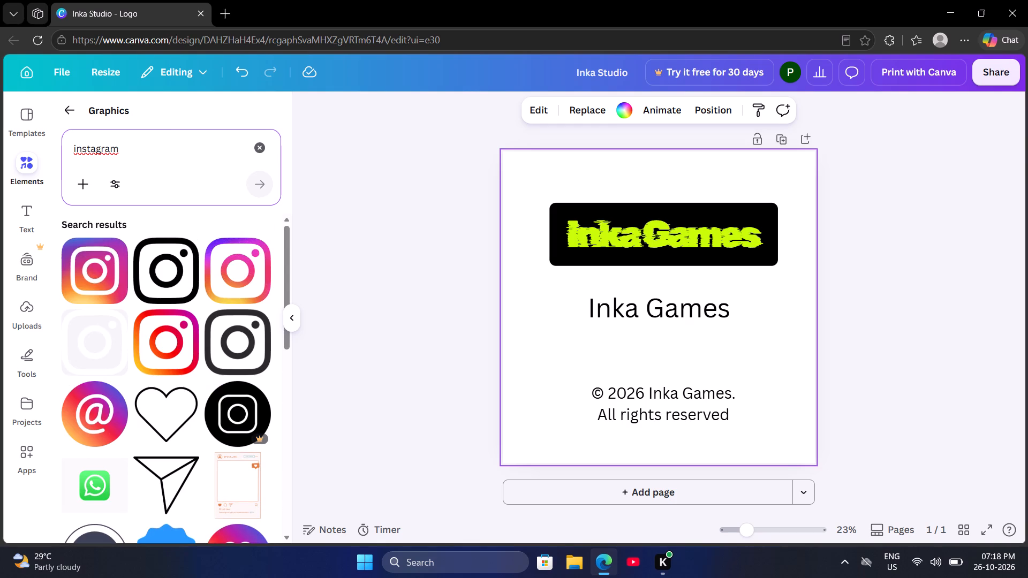
click(103, 136)
click(141, 146)
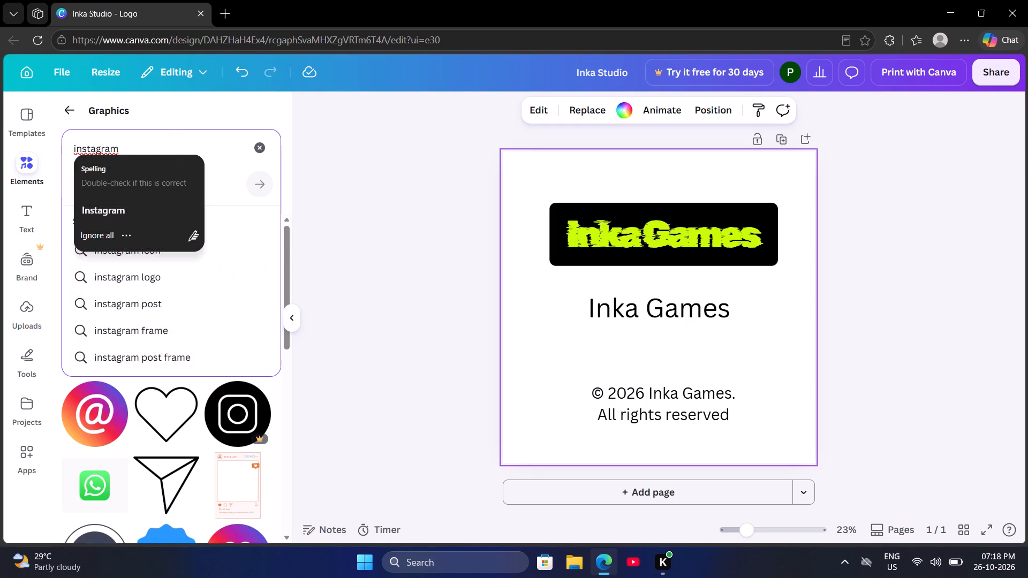
key(BackSpace)
key(BackSpace)
key(BackSpace)
key(BackSpace)
key(BackSpace)
key(BackSpace)
key(BackSpace)
key(BackSpace)
key(BackSpace)
key(BackSpace)
key(BackSpace)
key(BackSpace)
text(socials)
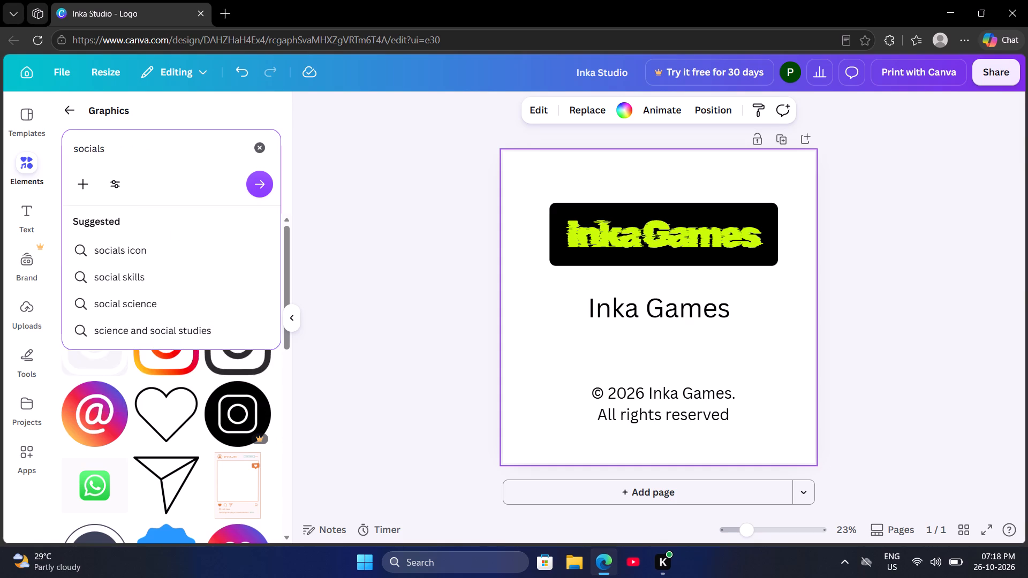
click(252, 178)
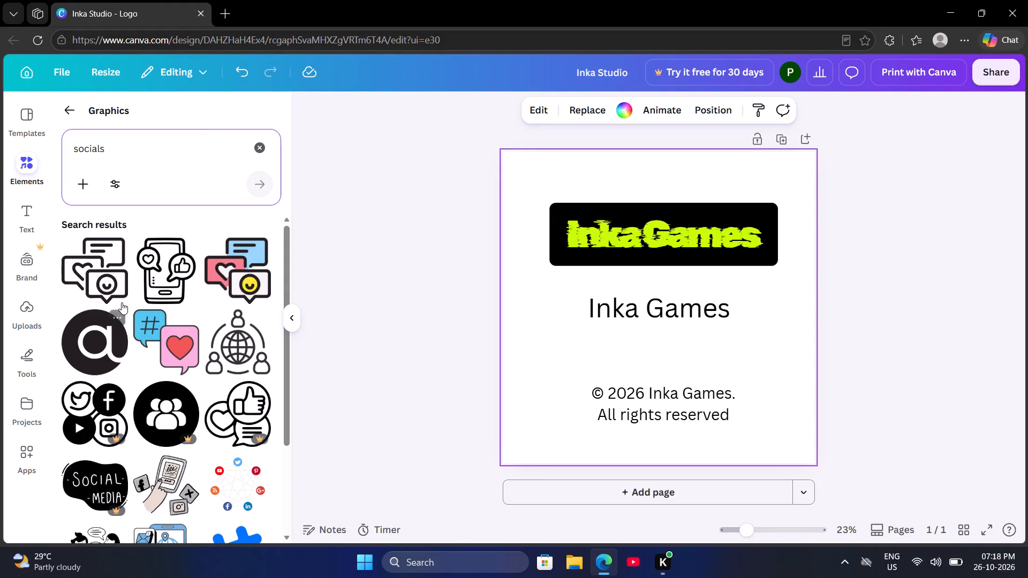
scroll(141, 308, down, 5)
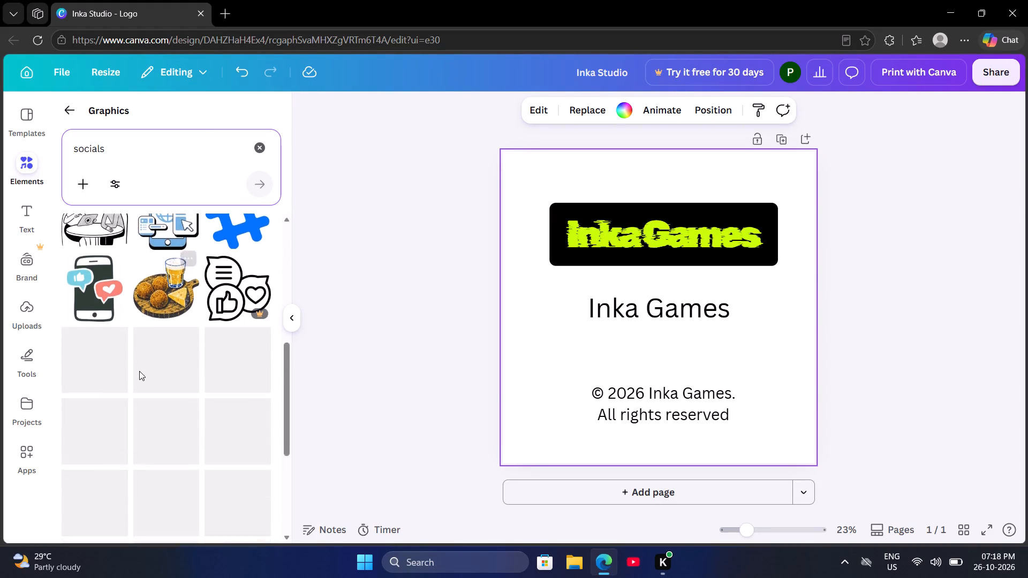
scroll(139, 371, down, 2)
scroll(171, 308, down, 2)
scroll(183, 354, up, 2)
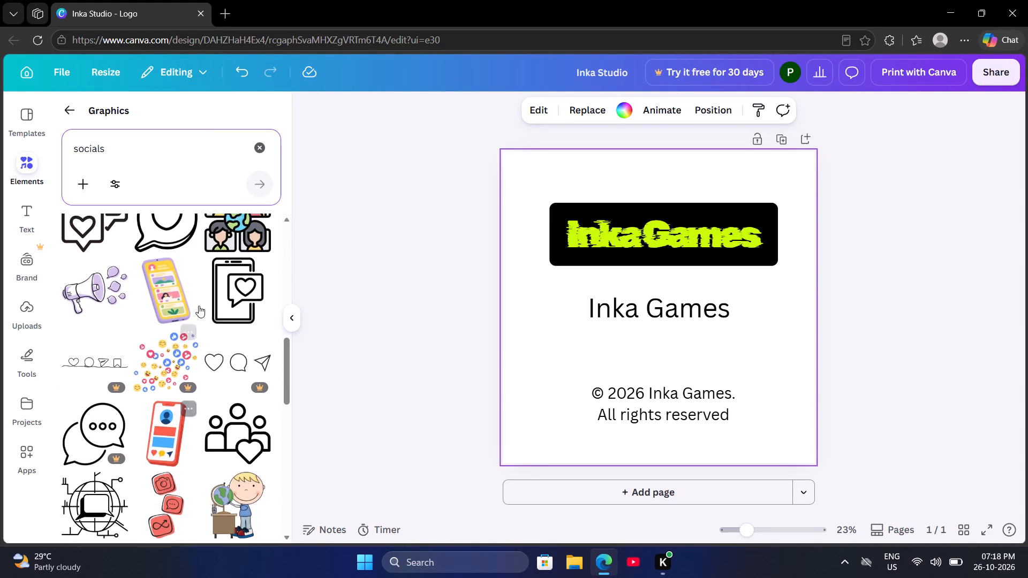
scroll(199, 306, up, 7)
Search the graphics for "youtube" and add the plain red play-button logo to the page.
click(260, 147)
click(164, 142)
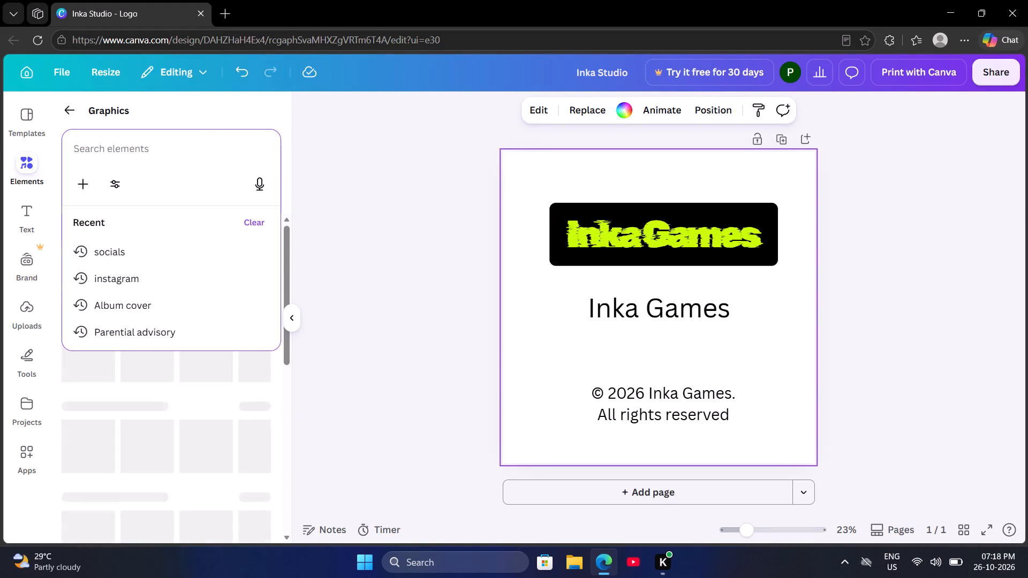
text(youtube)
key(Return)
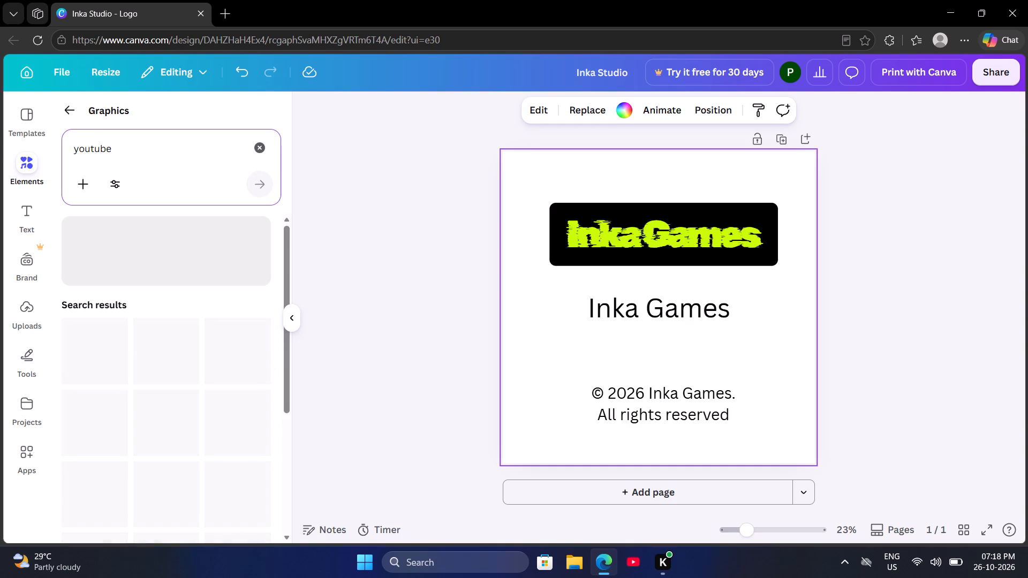
scroll(163, 422, down, 3)
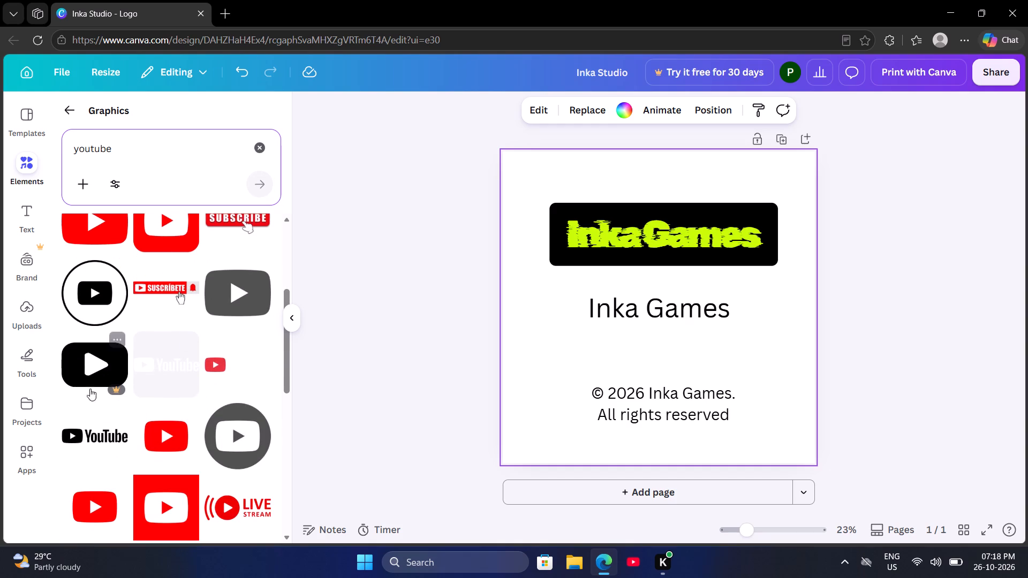
scroll(190, 437, down, 2)
scroll(133, 441, down, 1)
scroll(184, 438, down, 3)
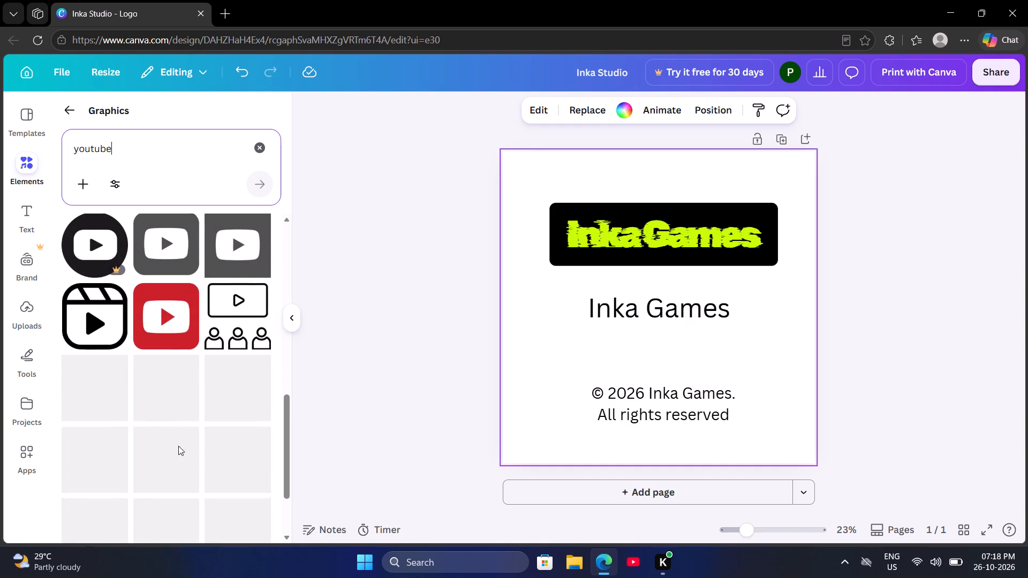
scroll(134, 445, down, 1)
scroll(135, 443, up, 11)
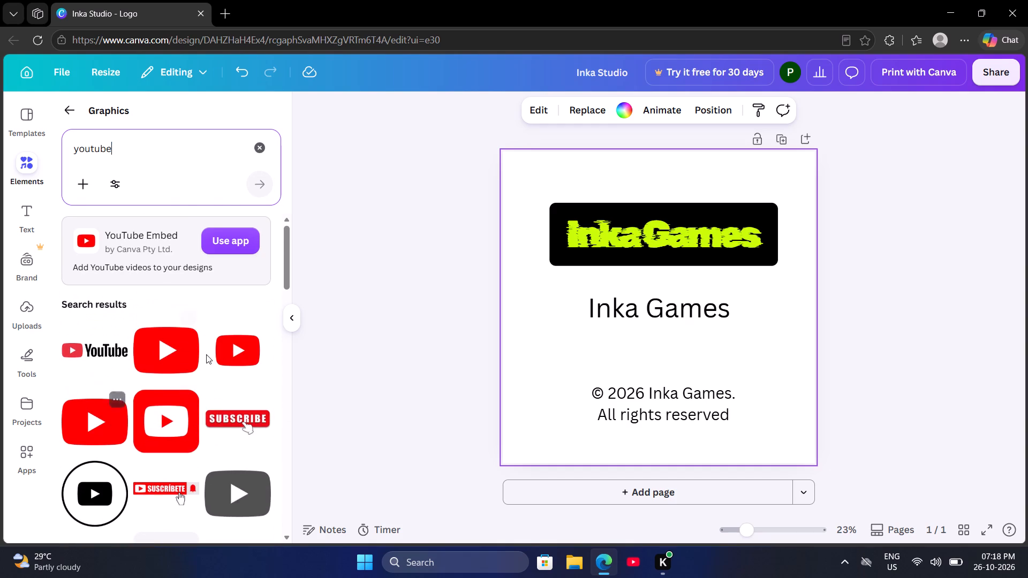
click(95, 422)
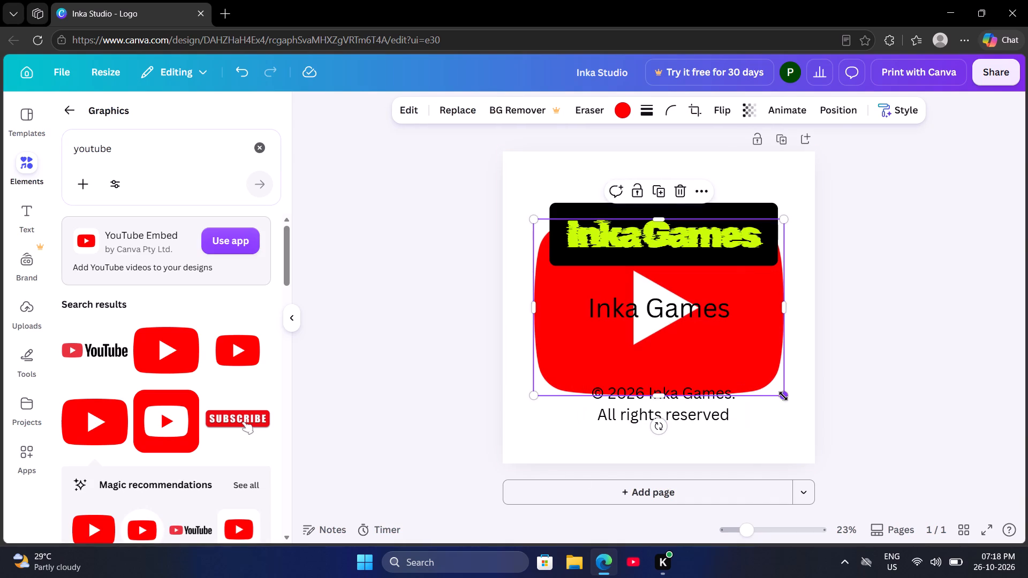
Shrink the YouTube logo to a small icon and place it near the page's bottom-left corner, below the copyright text.
drag(783, 396, 624, 315)
drag(618, 313, 579, 302)
drag(556, 279, 533, 407)
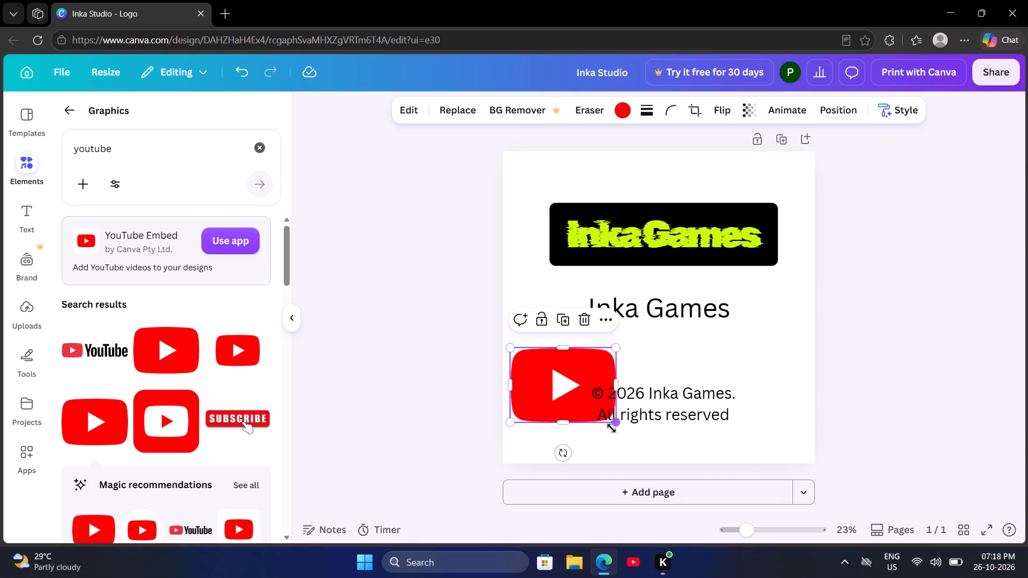
drag(613, 419, 535, 370)
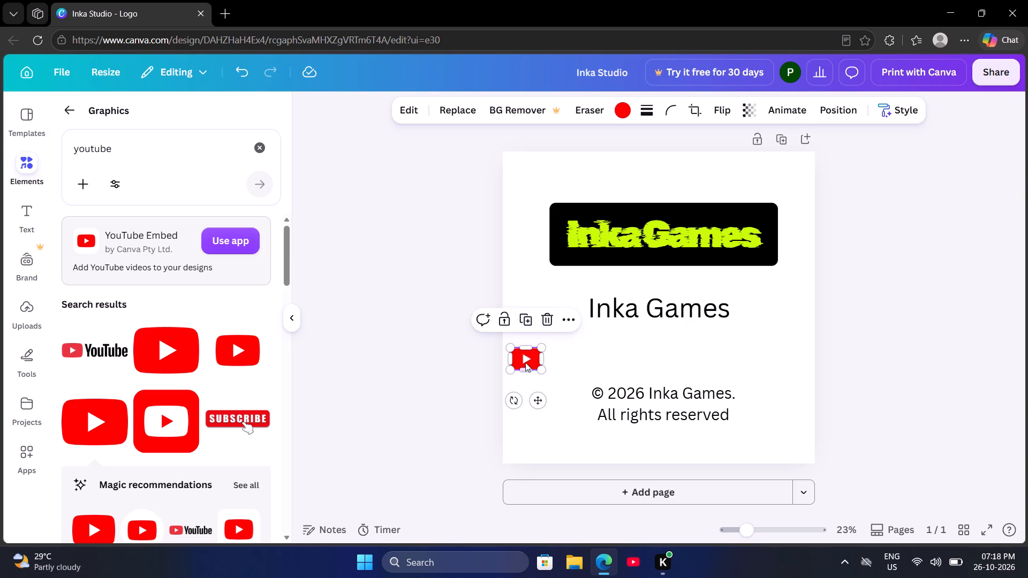
drag(525, 362, 549, 453)
click(547, 447)
click(541, 442)
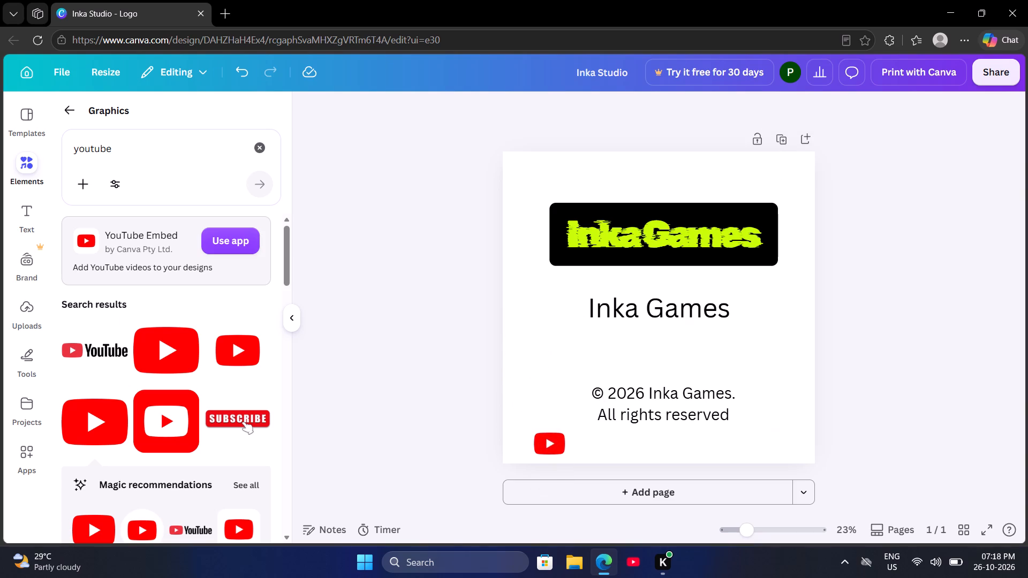
Search the graphics for "instagram" and add the gradient-filled square Instagram logo to the page.
click(256, 144)
click(179, 147)
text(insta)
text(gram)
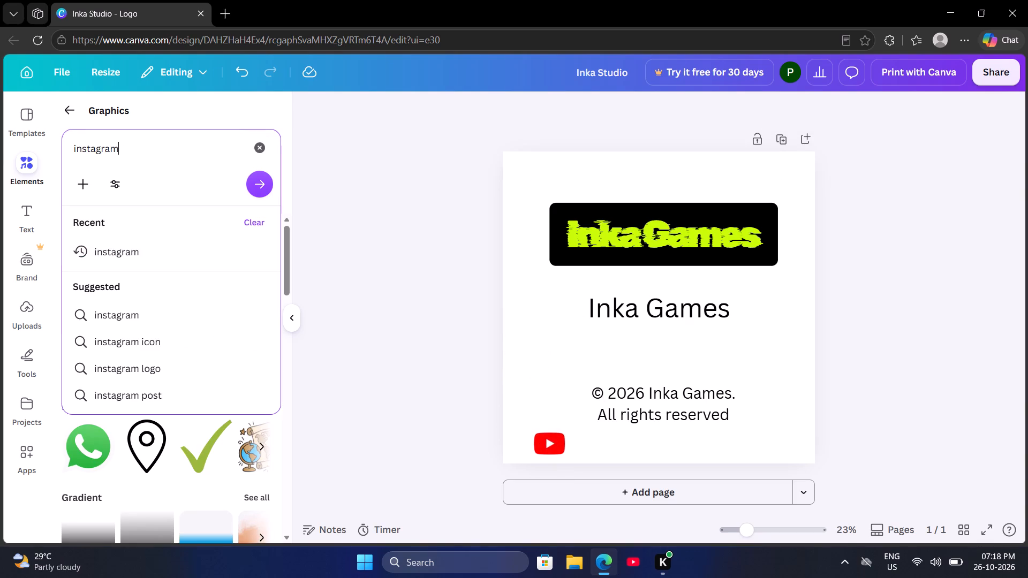
click(126, 253)
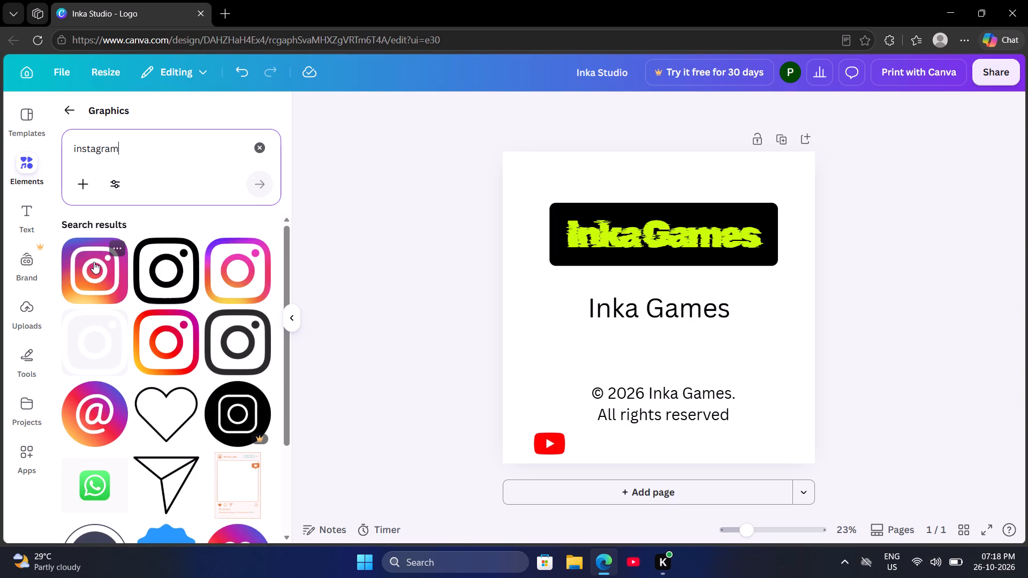
click(94, 262)
Shrink the Instagram logo to a small icon and place it below the copyright text, to the right of the YouTube icon.
drag(784, 432, 761, 415)
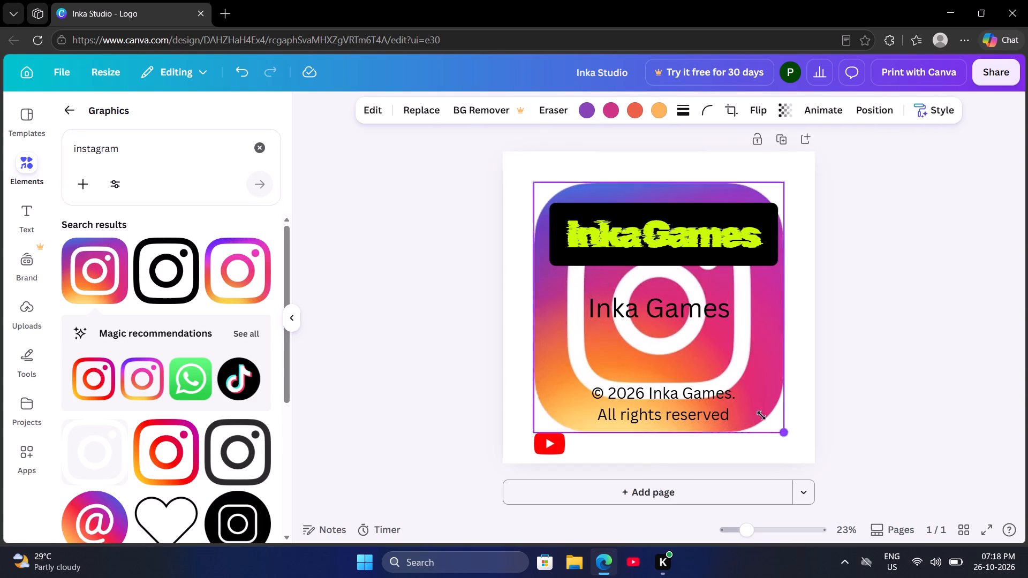
drag(761, 415, 541, 223)
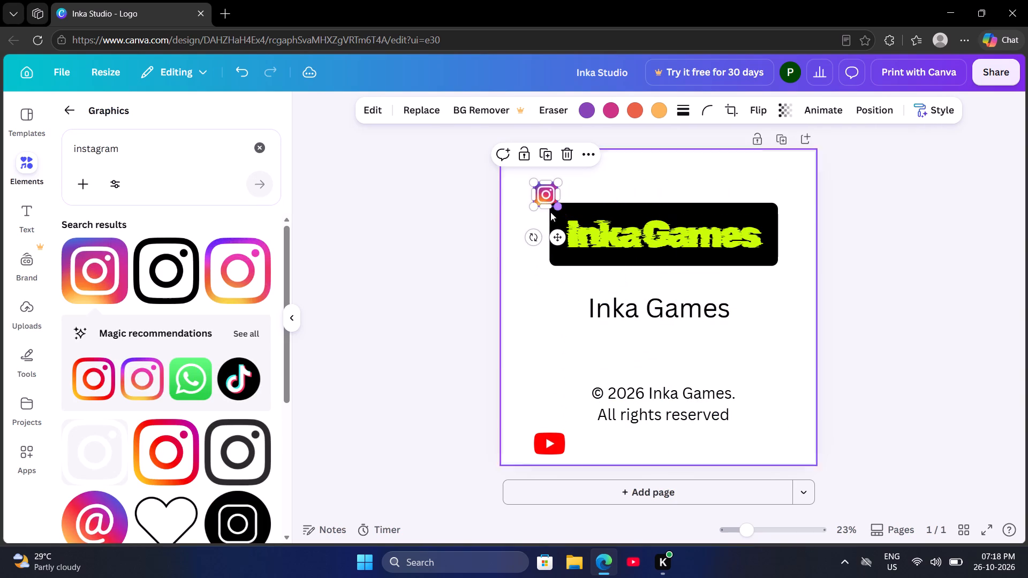
drag(545, 192, 703, 445)
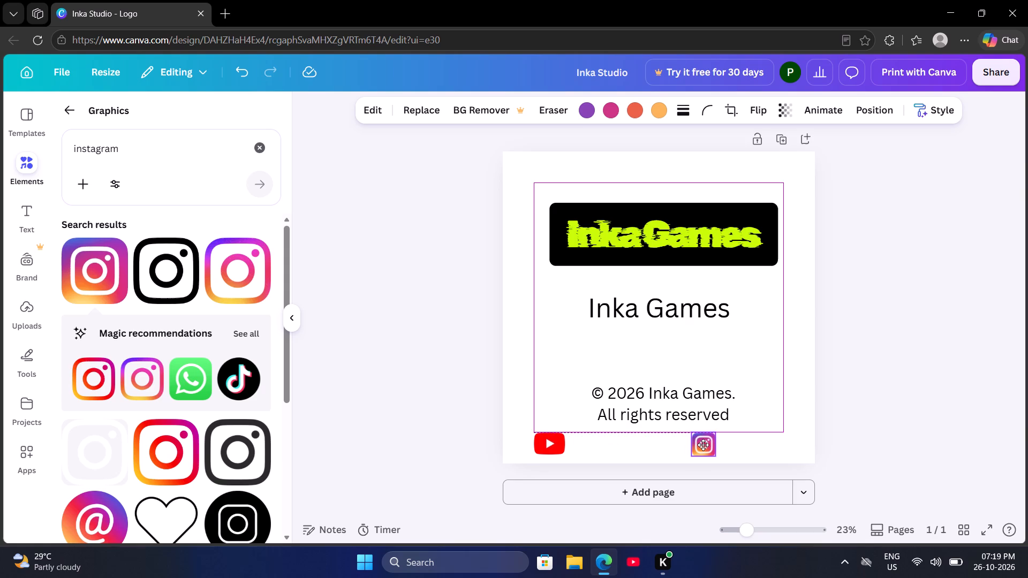
drag(703, 445, 702, 445)
click(926, 419)
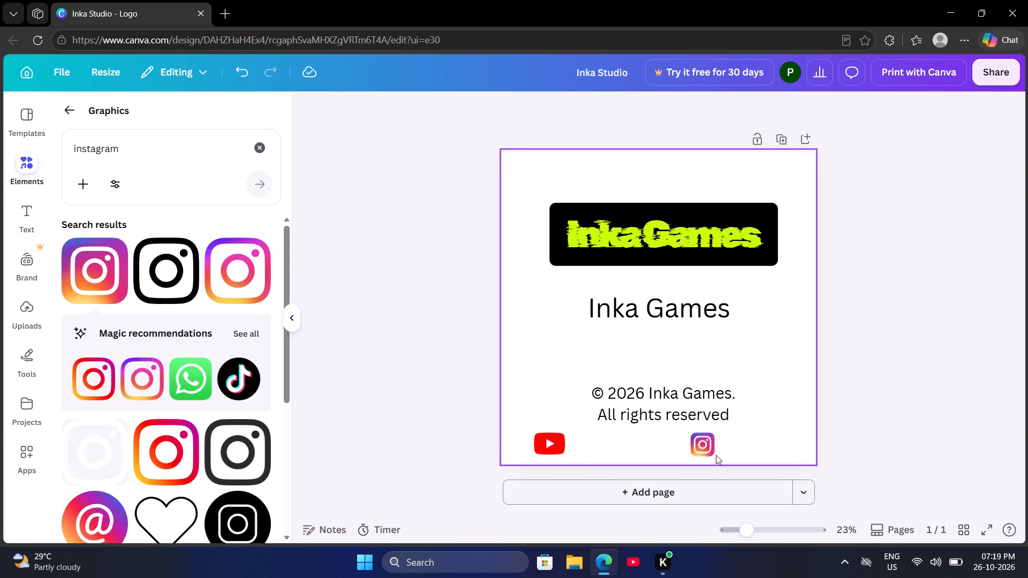
Make the YouTube icon slightly smaller than the Instagram icon and place it just outside the copyright text's left edge, level with the Instagram icon.
click(545, 437)
drag(563, 455, 552, 454)
drag(546, 438, 692, 448)
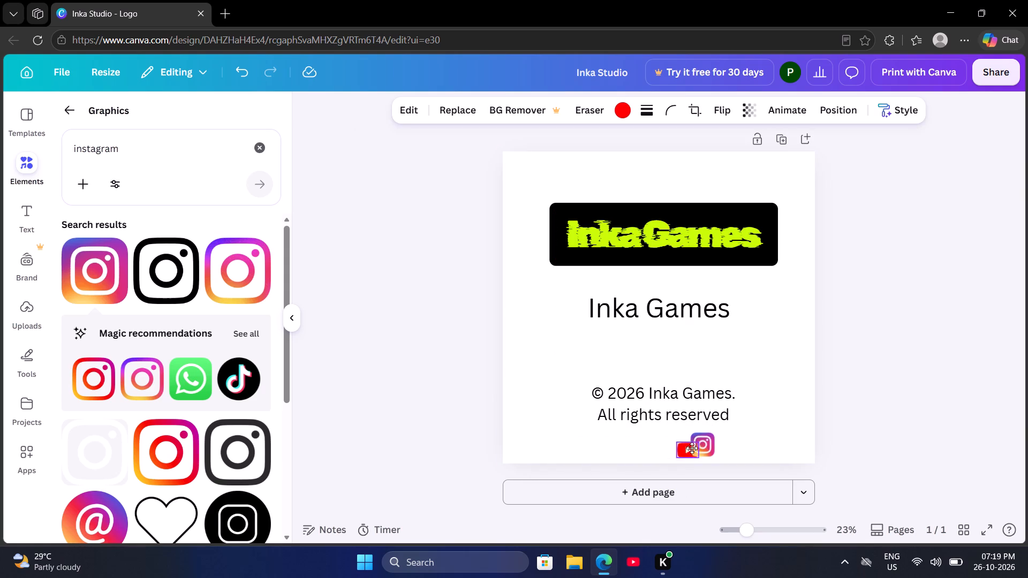
drag(692, 448, 706, 445)
drag(706, 445, 574, 447)
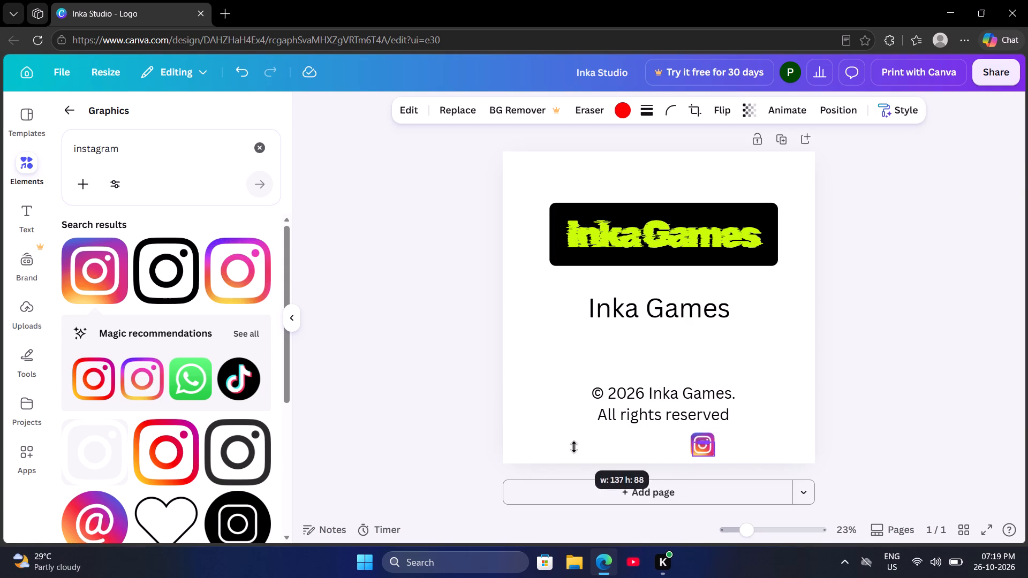
drag(574, 447, 662, 444)
drag(701, 448, 564, 447)
click(555, 444)
click(627, 445)
Shift the Instagram icon slightly right, under the right end of the copyright text, to balance the YouTube icon.
drag(703, 443, 710, 444)
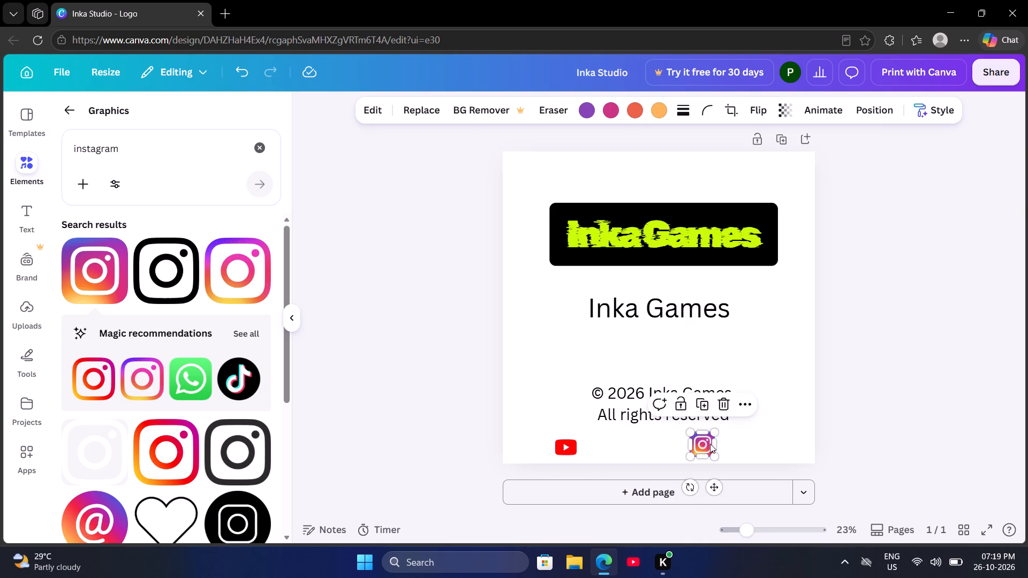
drag(710, 444, 719, 443)
click(757, 448)
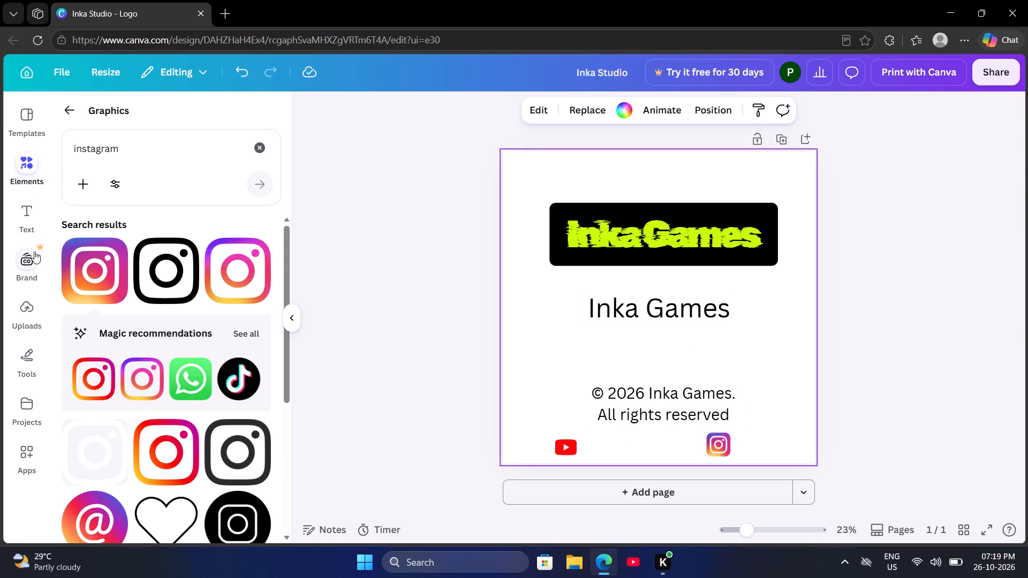
click(29, 214)
scroll(170, 338, down, 1)
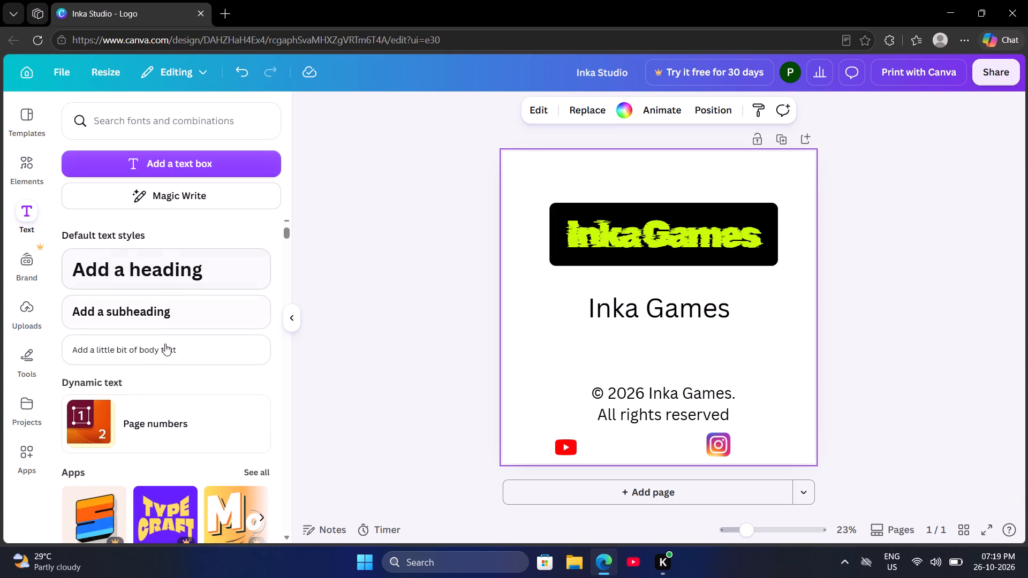
click(133, 339)
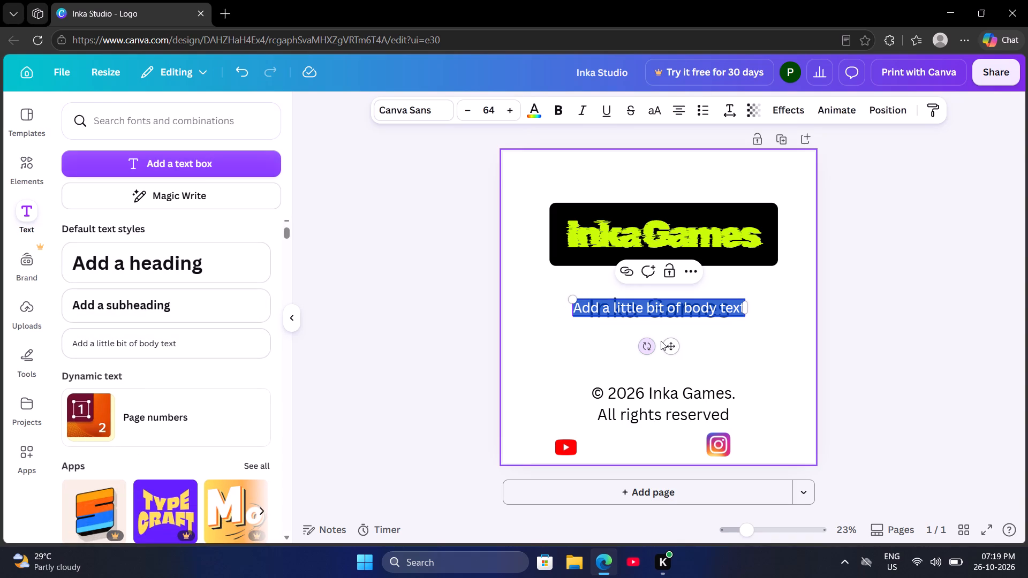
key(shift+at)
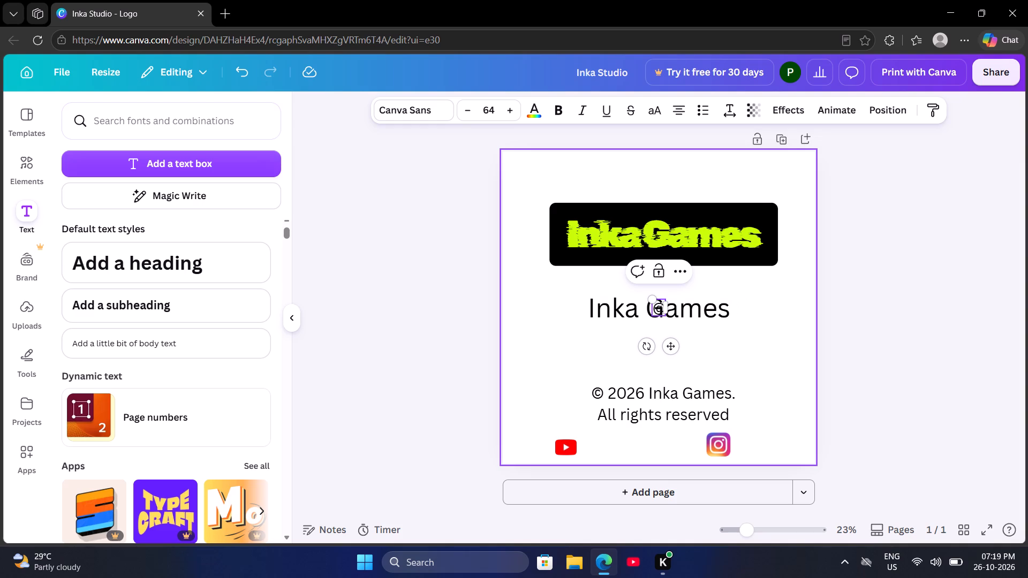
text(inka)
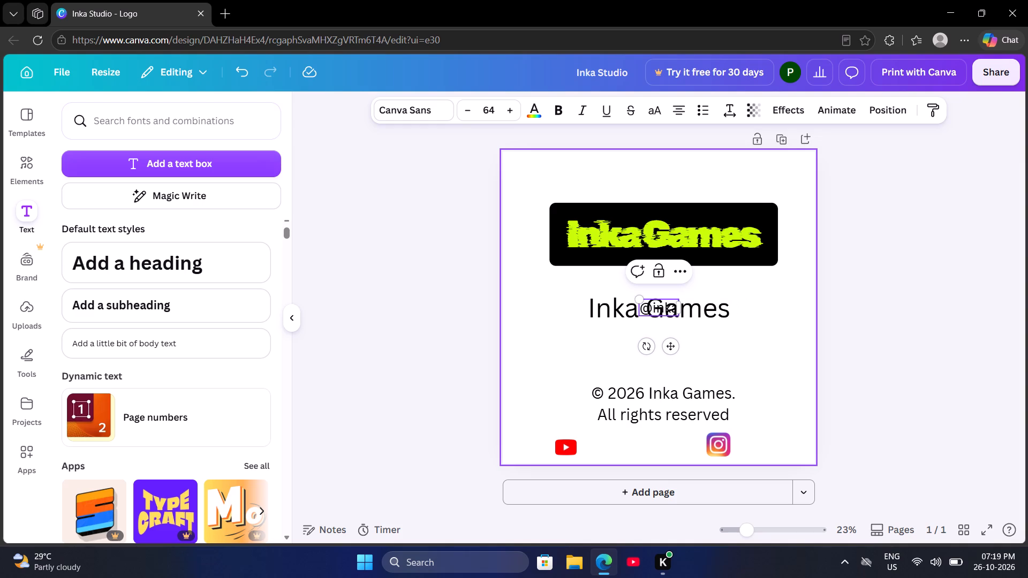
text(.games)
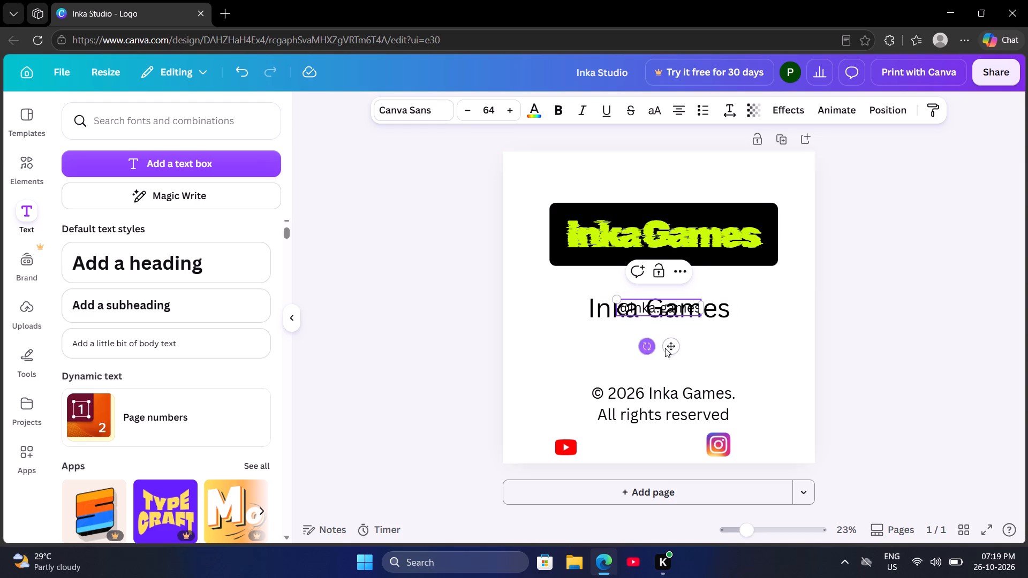
click(745, 328)
drag(656, 307, 765, 446)
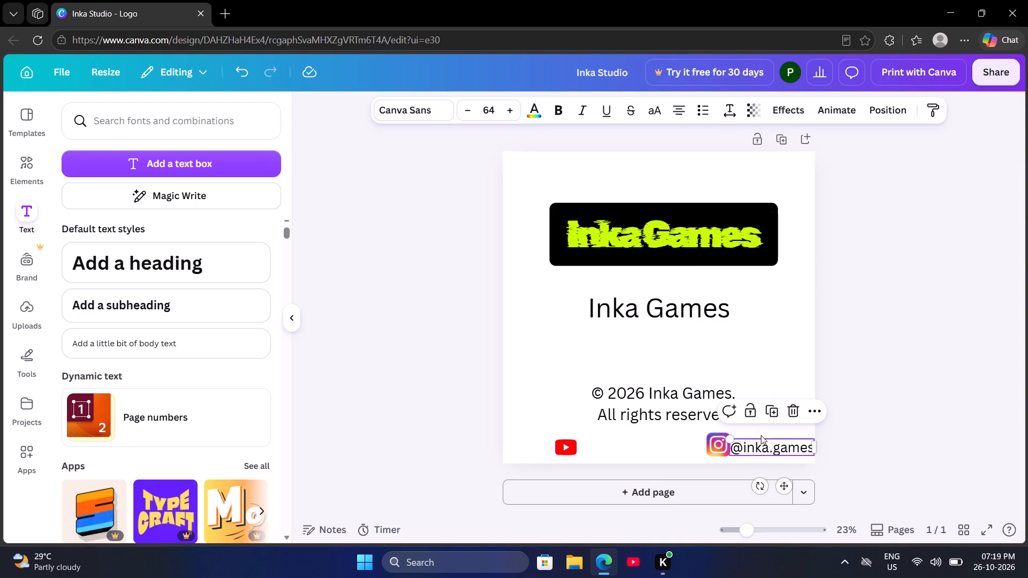
click(739, 351)
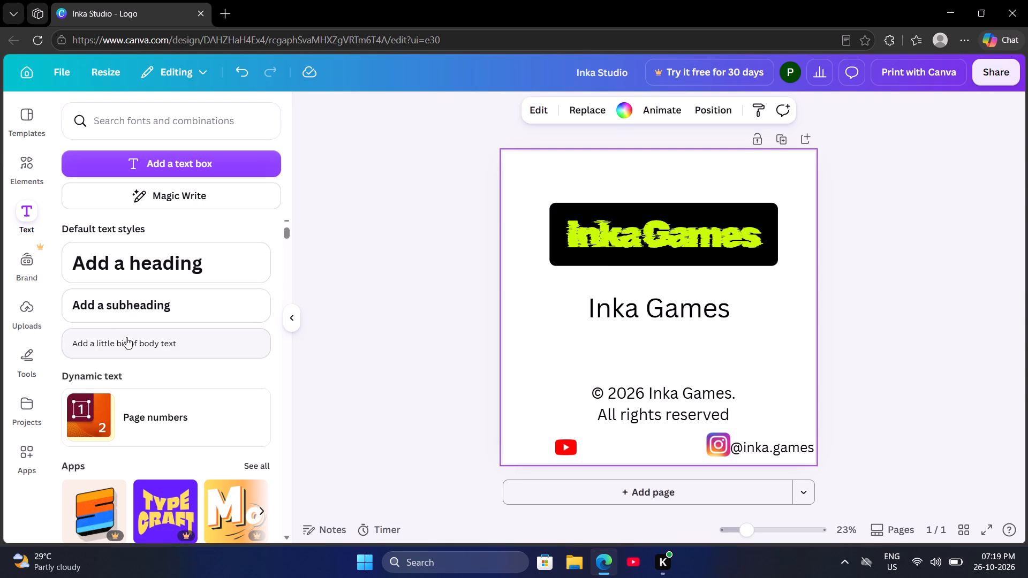
click(126, 337)
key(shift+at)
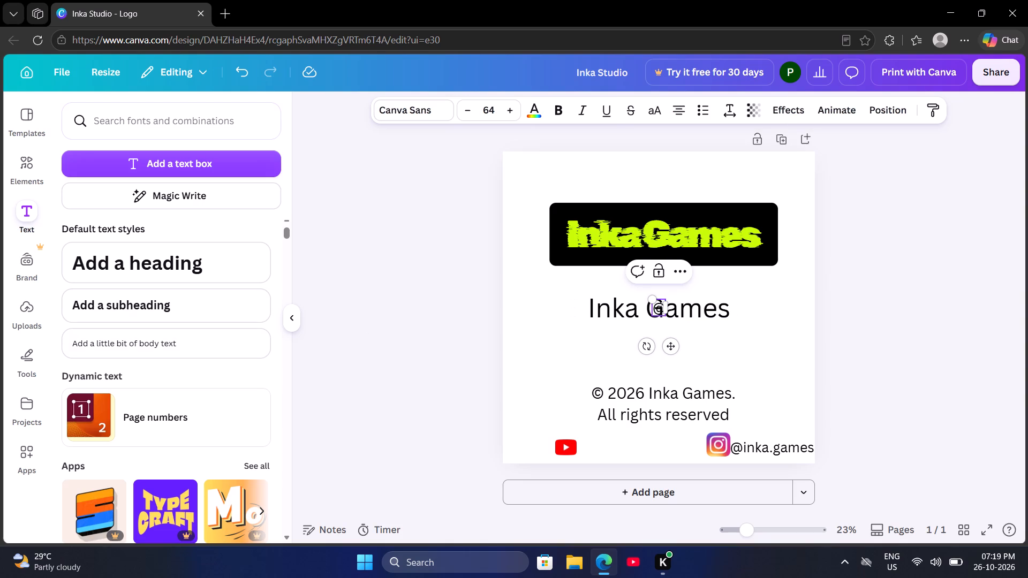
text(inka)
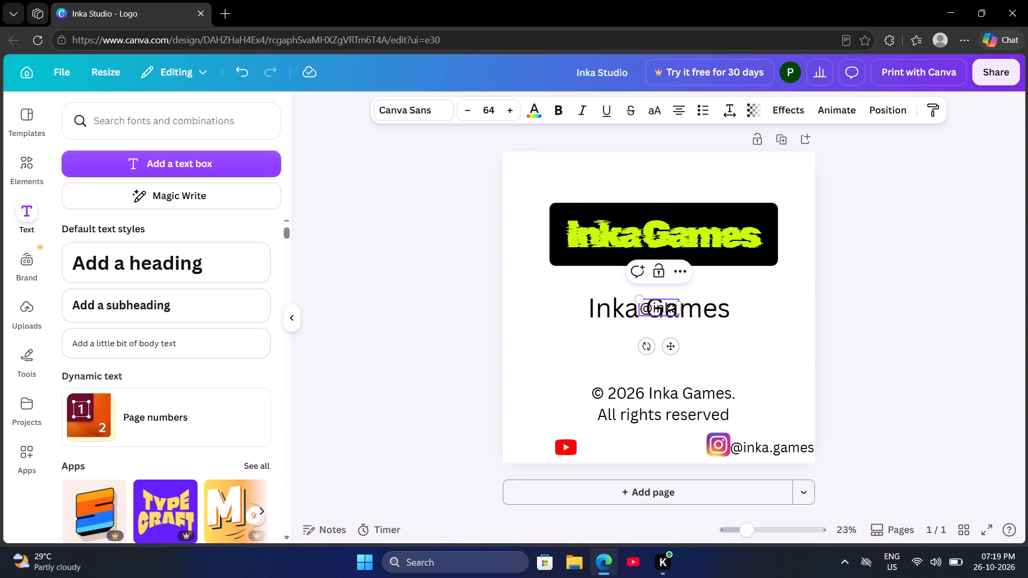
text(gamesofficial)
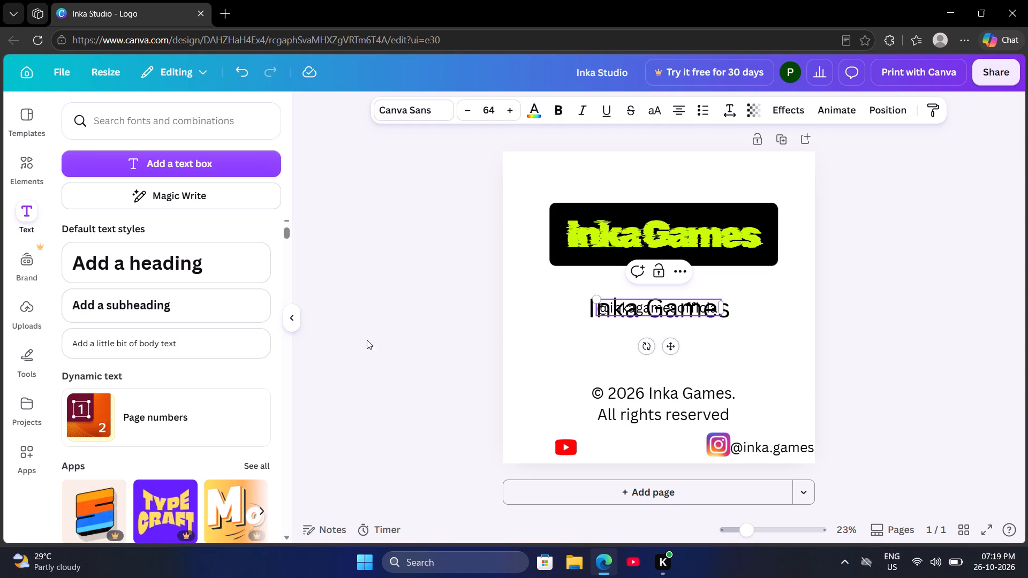
click(731, 337)
drag(677, 307, 659, 448)
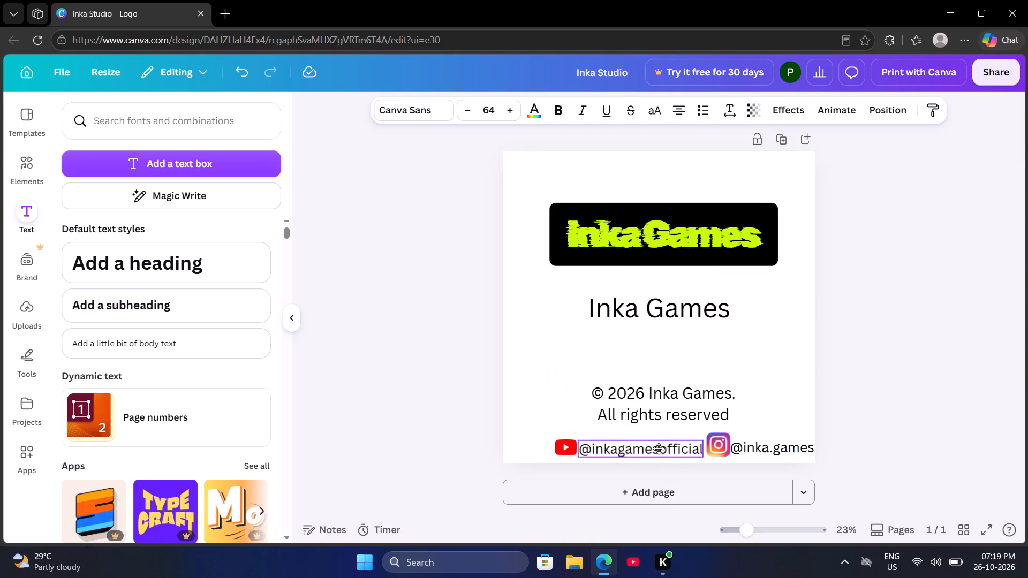
drag(659, 448, 661, 447)
click(661, 447)
click(768, 338)
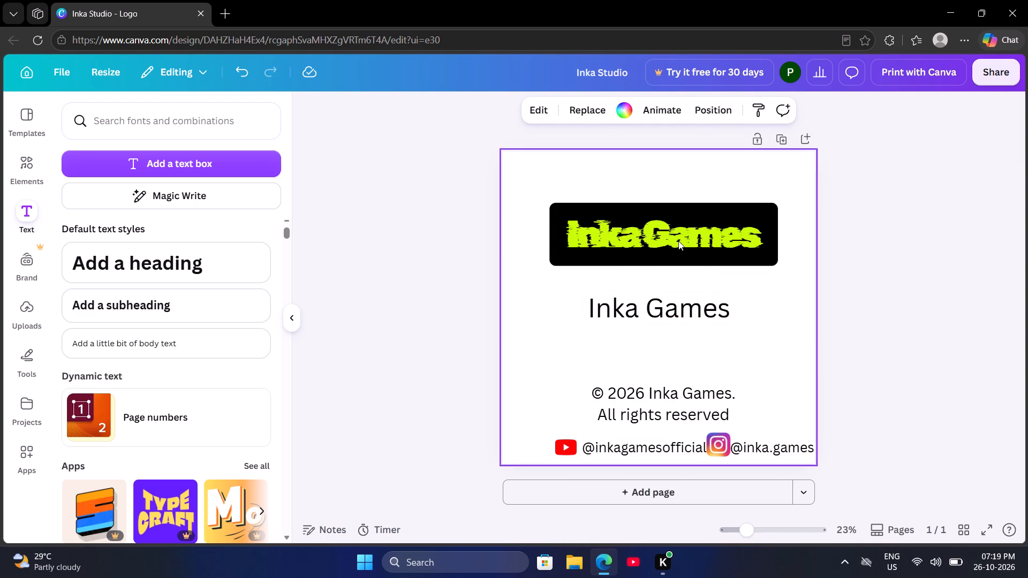
Move the glitch-style Inka Games title down so it covers the plain Inka Games name.
drag(677, 241, 678, 310)
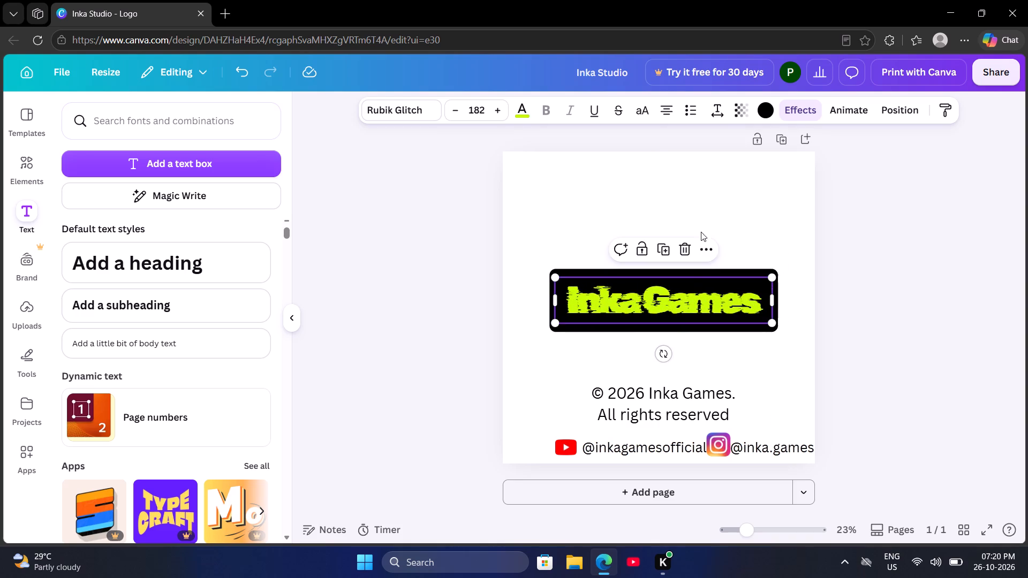
click(710, 195)
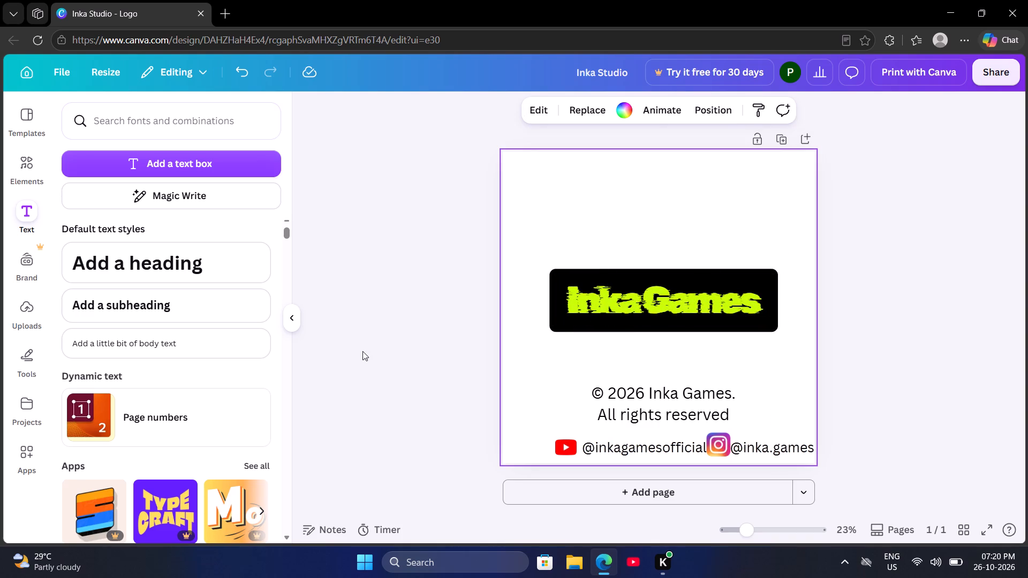
Browse the suggested logo templates.
click(33, 118)
scroll(169, 328, down, 3)
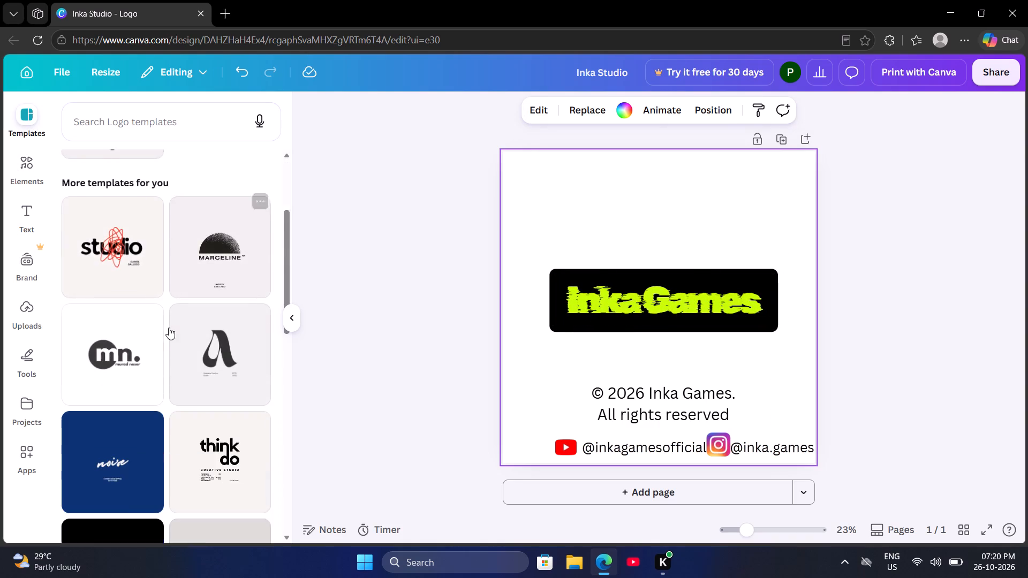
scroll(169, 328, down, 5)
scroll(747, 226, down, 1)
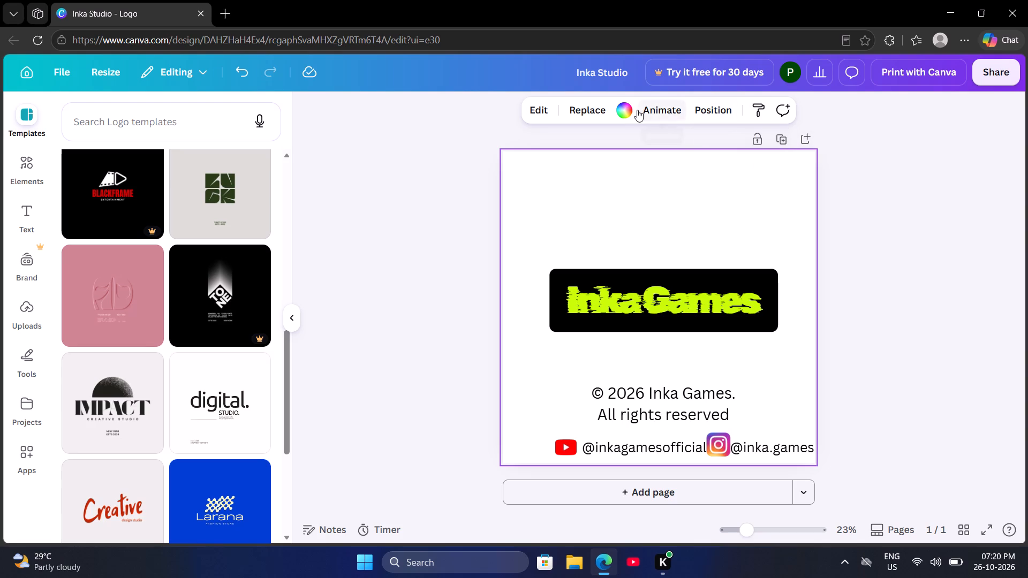
Set the page background colour to black (#000000).
click(634, 110)
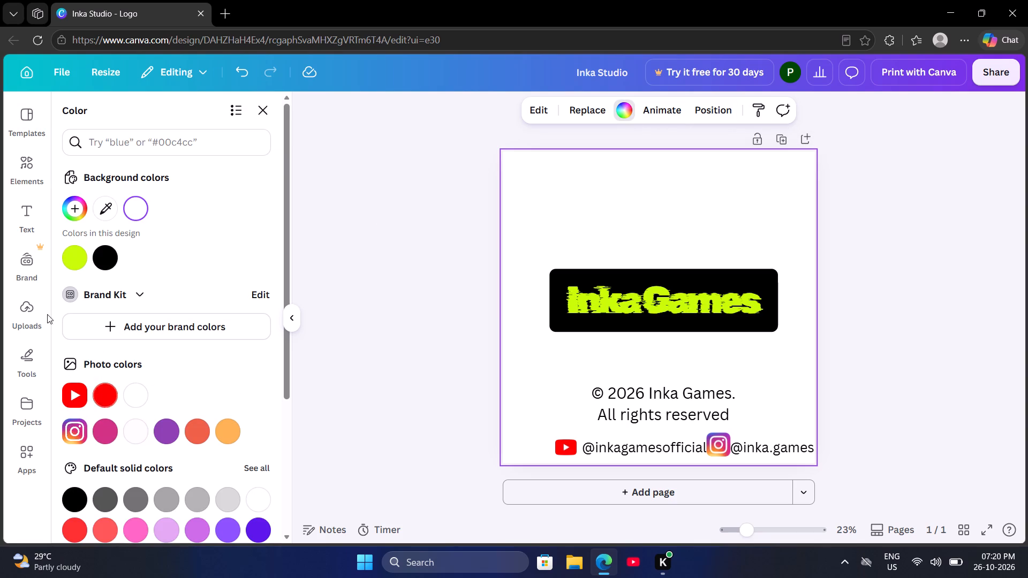
click(104, 260)
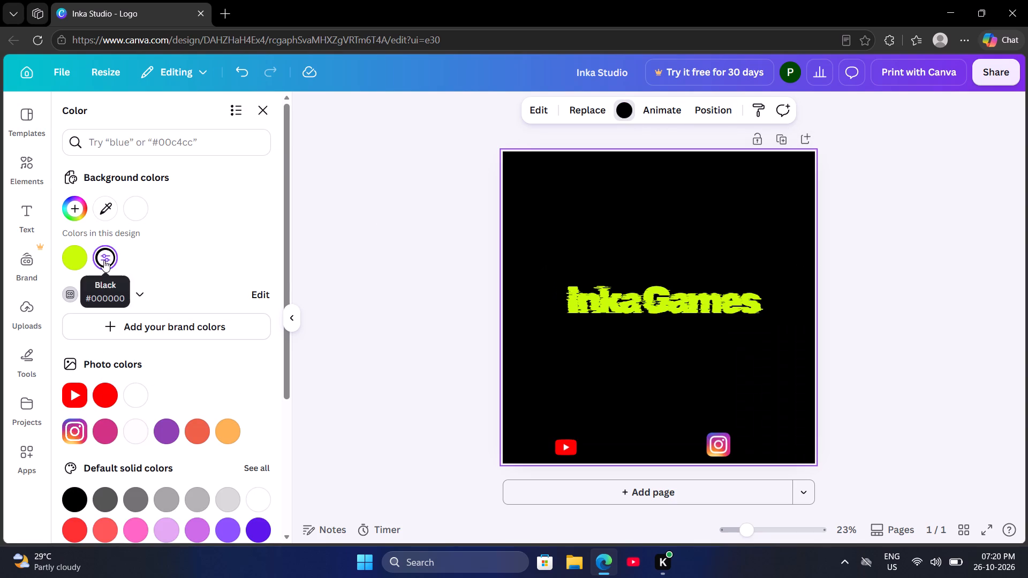
click(413, 305)
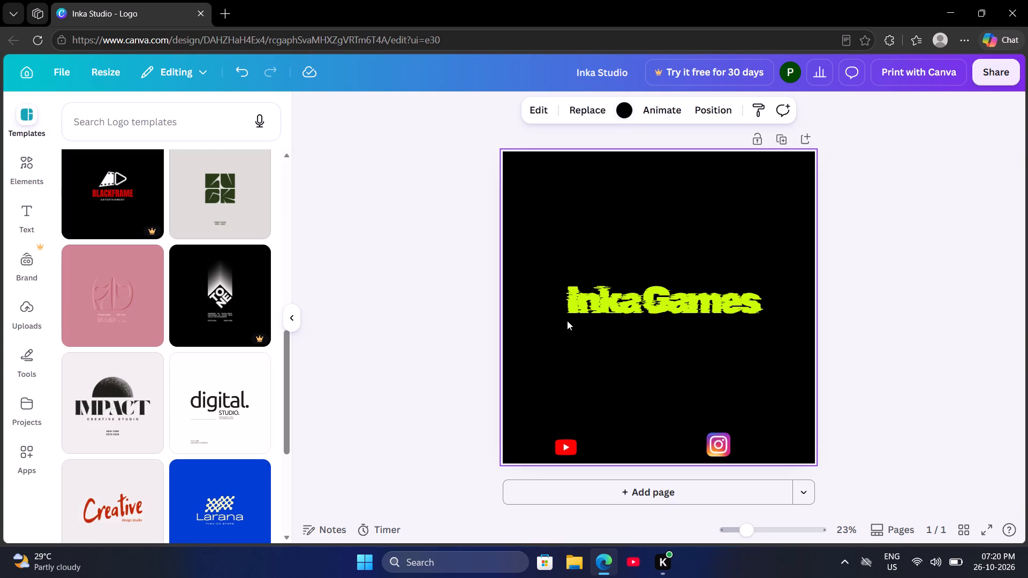
click(394, 234)
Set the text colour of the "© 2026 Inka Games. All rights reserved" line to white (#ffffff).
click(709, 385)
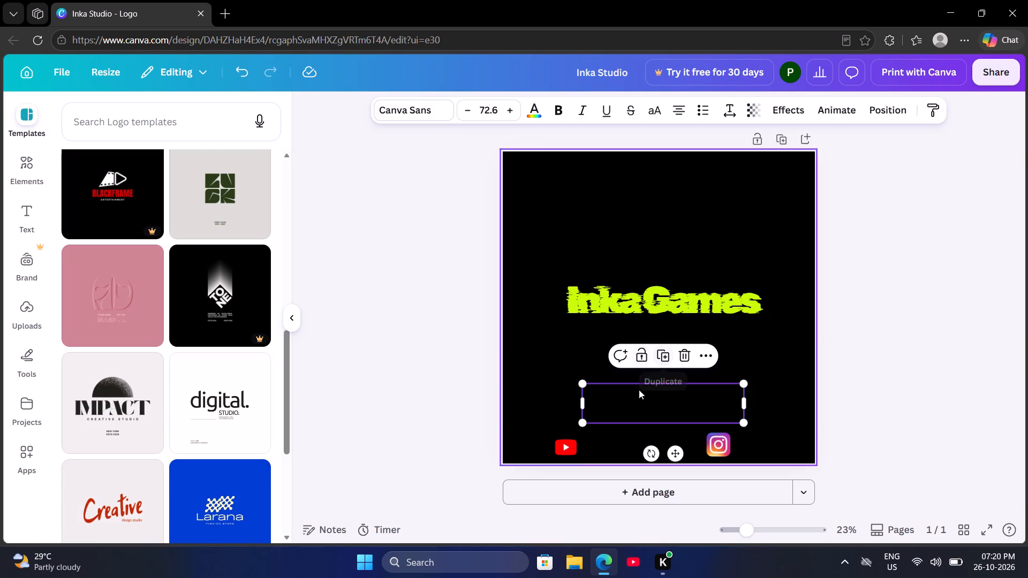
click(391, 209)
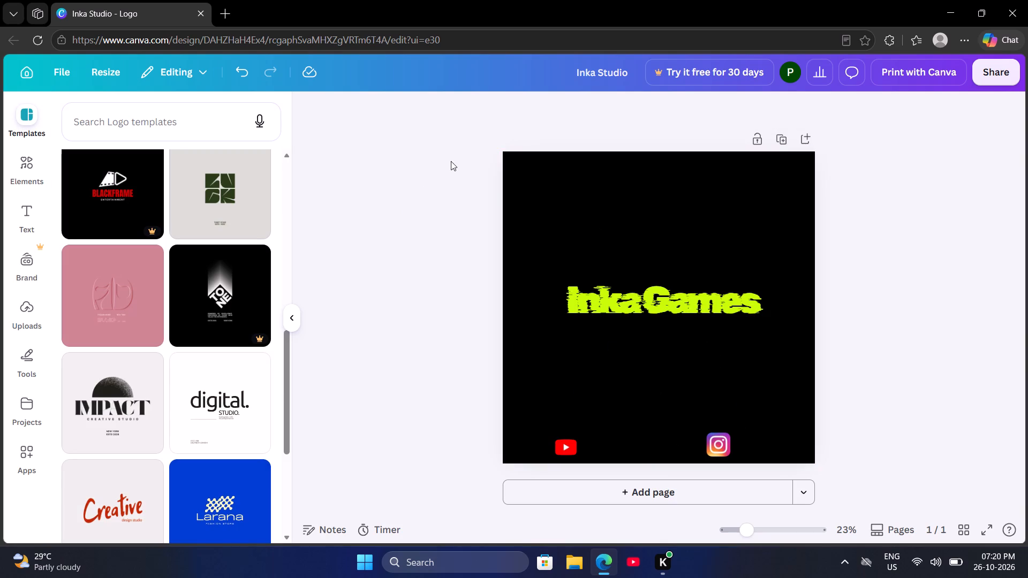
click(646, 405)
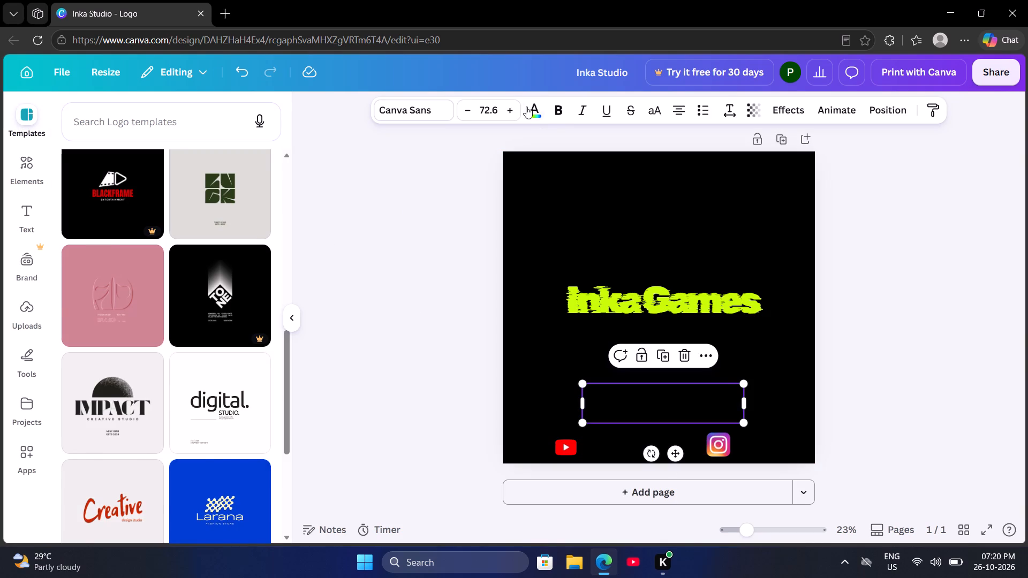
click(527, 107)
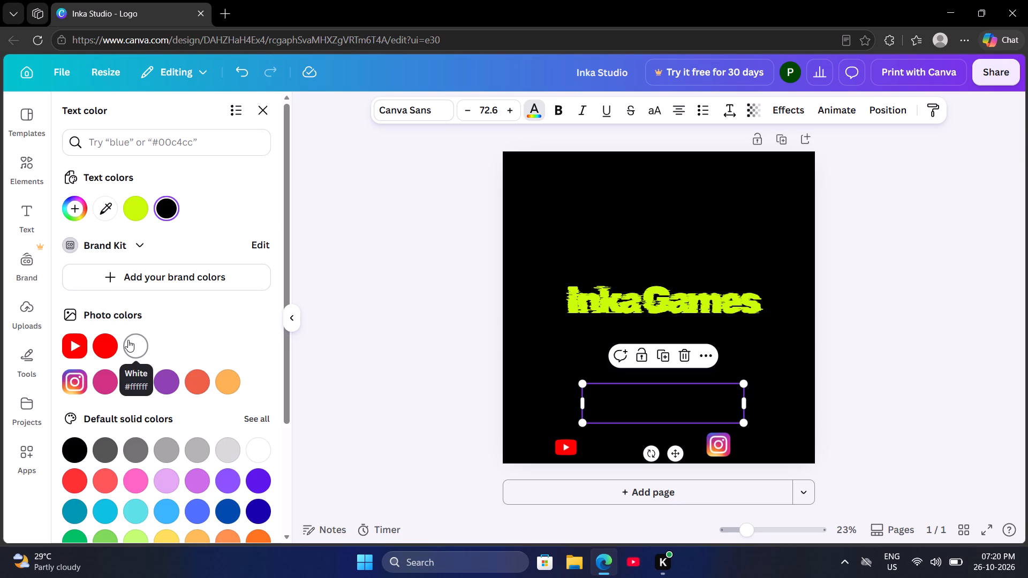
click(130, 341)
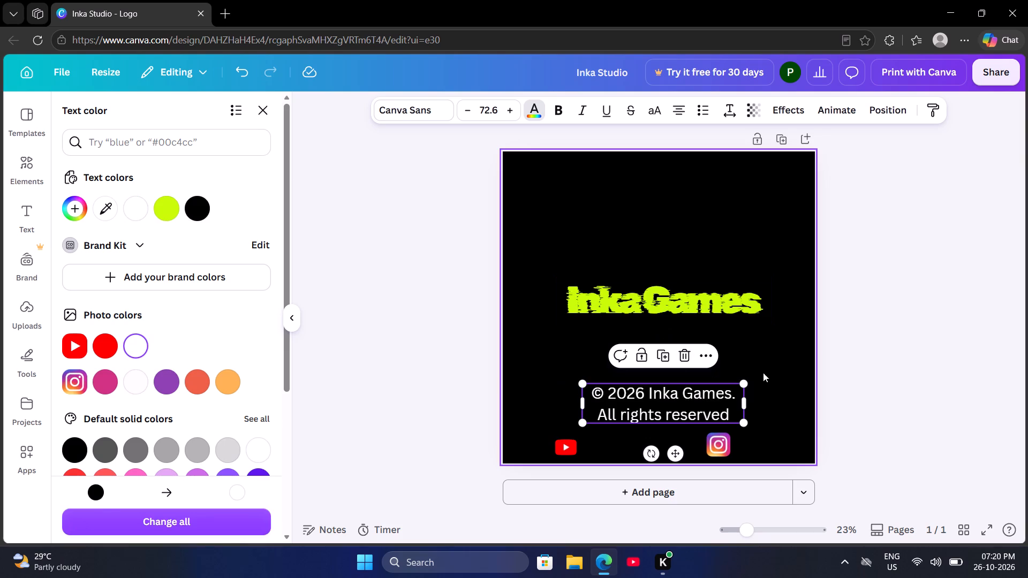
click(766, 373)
click(623, 439)
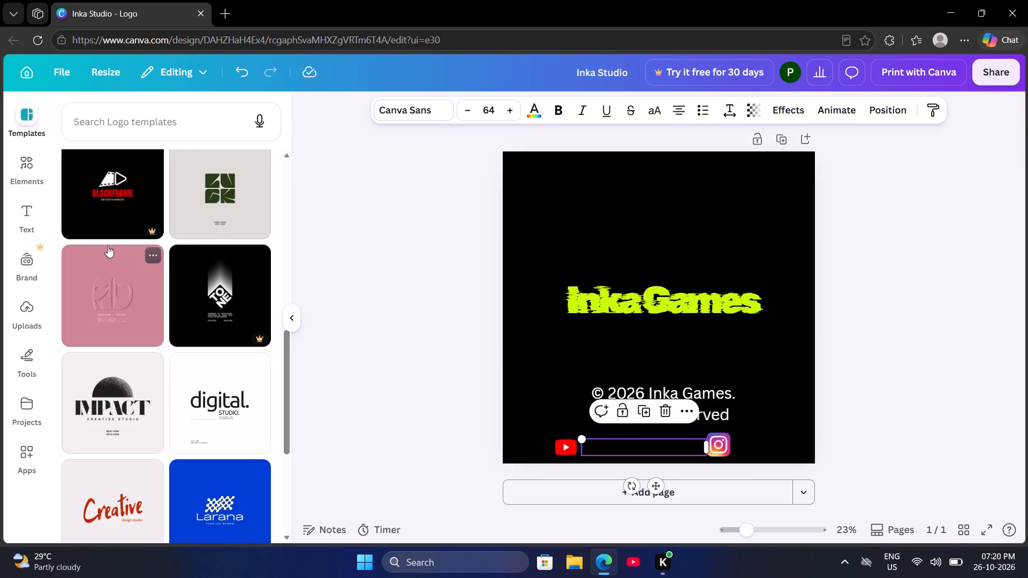
click(536, 112)
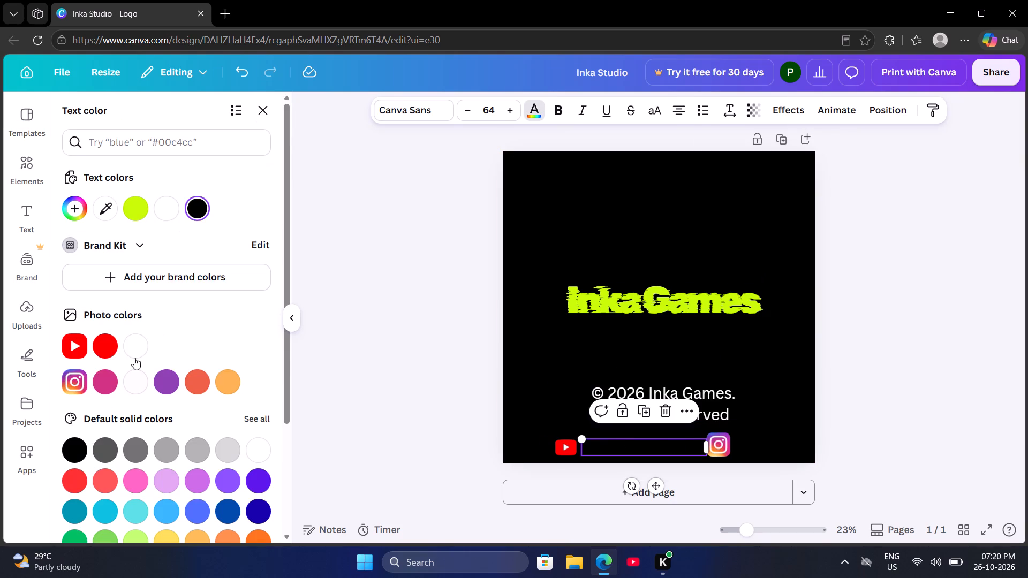
click(133, 345)
click(745, 445)
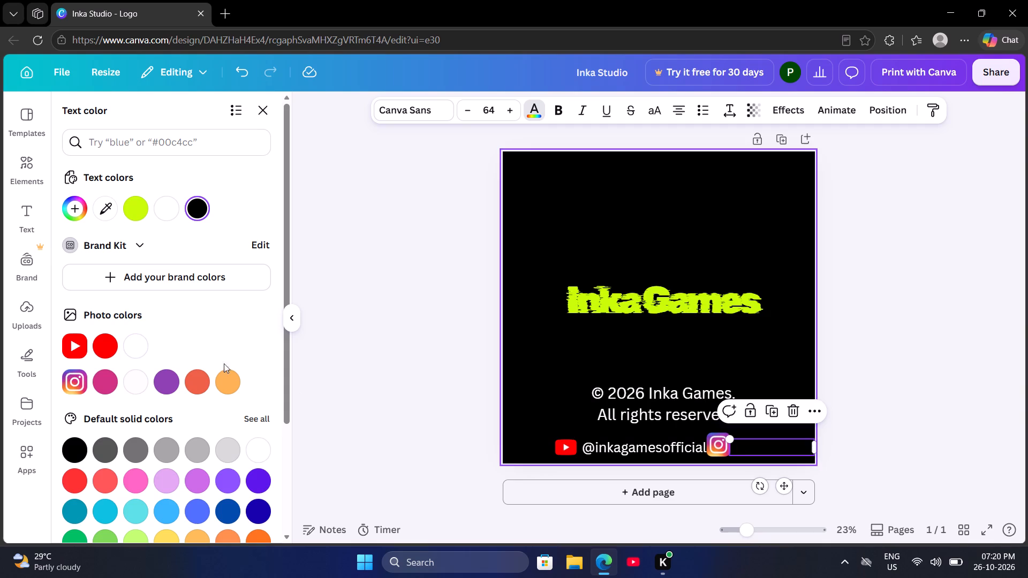
click(129, 347)
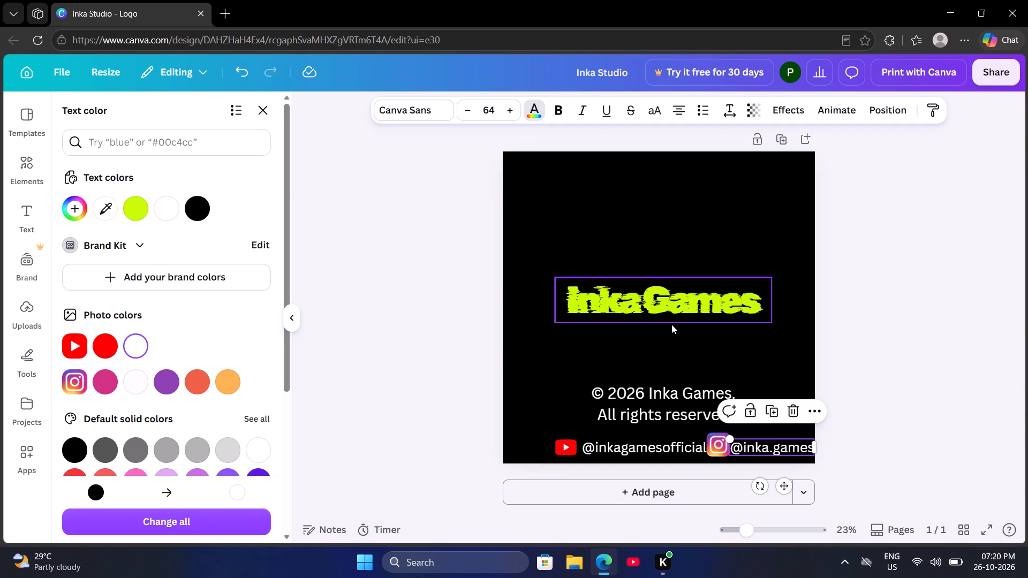
Delete the "© 2026 Inka Games. All rights reserved" text from the page.
click(683, 399)
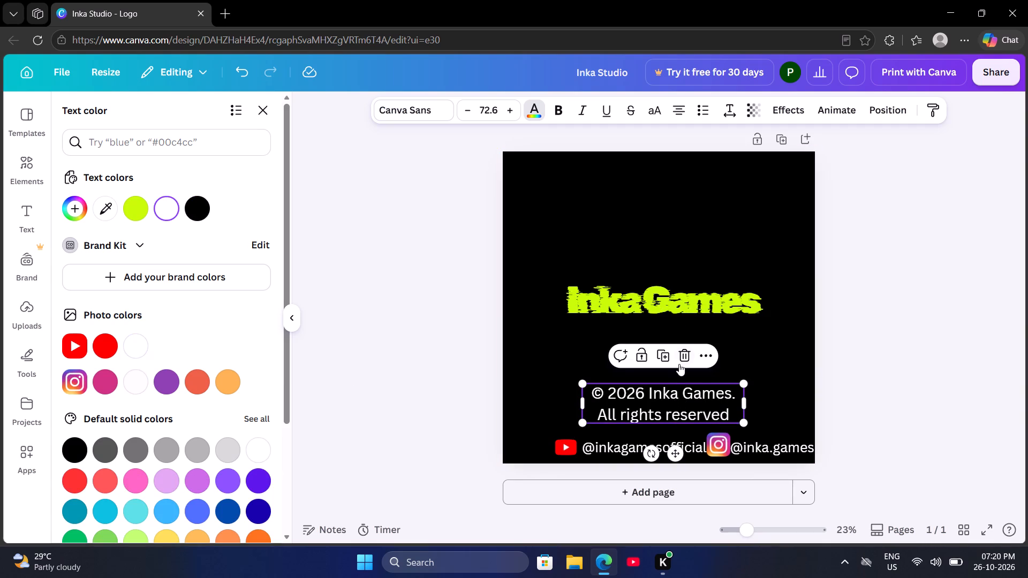
click(686, 356)
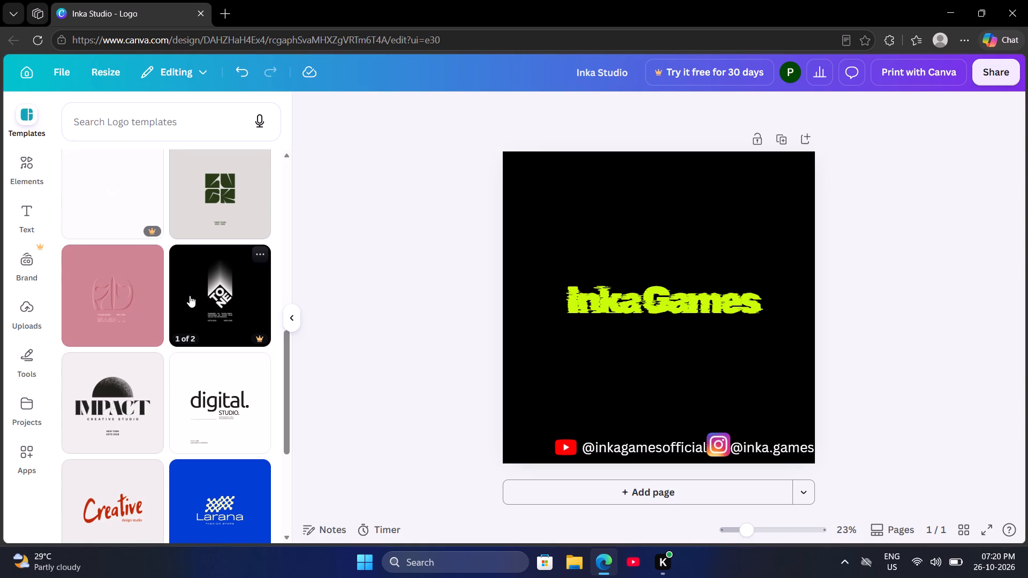
Browse the ready-made font combinations for a text style that suits the Inka Games logo.
click(24, 212)
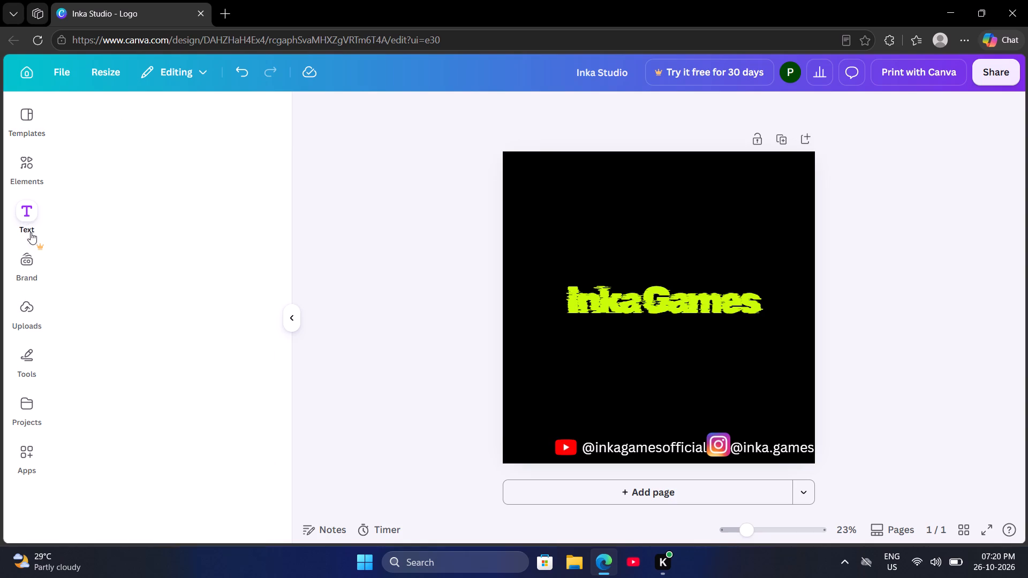
scroll(162, 353, down, 3)
scroll(156, 467, down, 3)
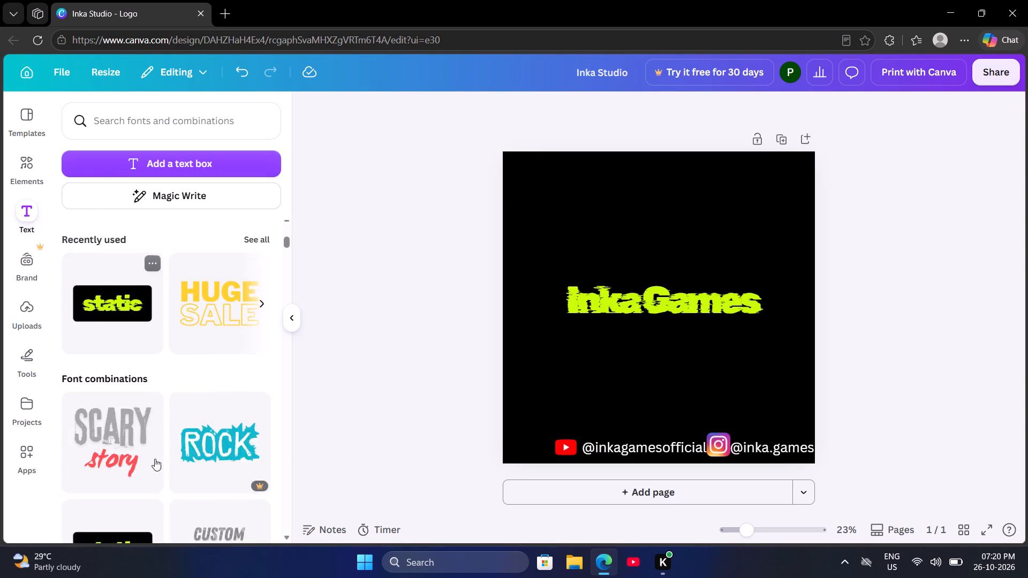
scroll(141, 408, down, 5)
scroll(190, 467, down, 9)
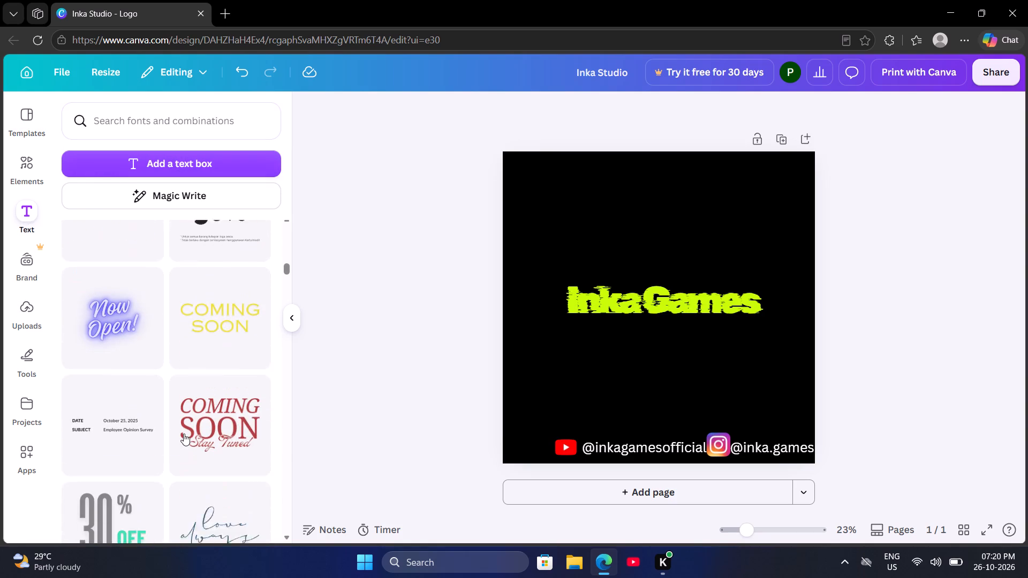
scroll(183, 433, down, 1)
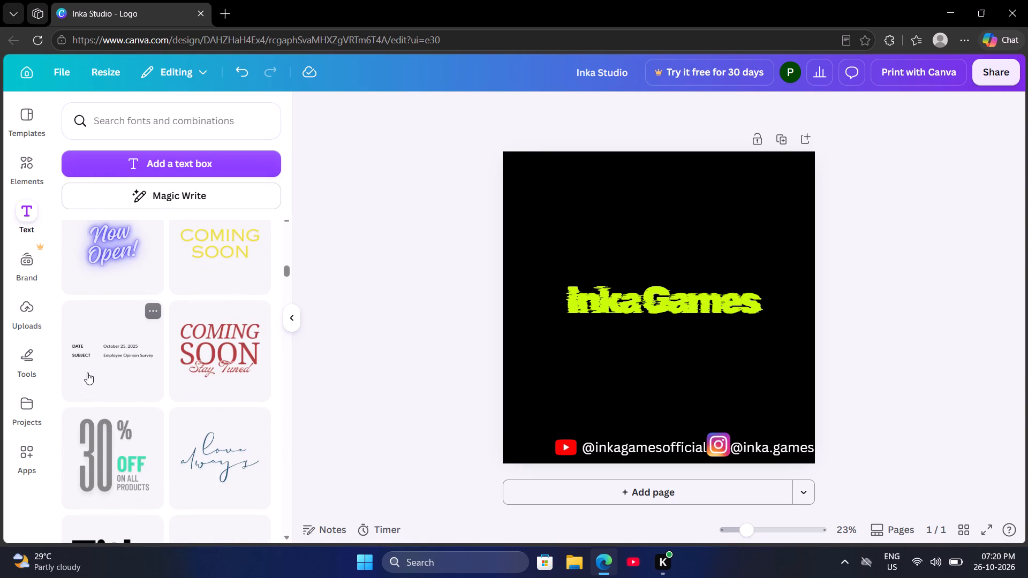
scroll(139, 381, down, 5)
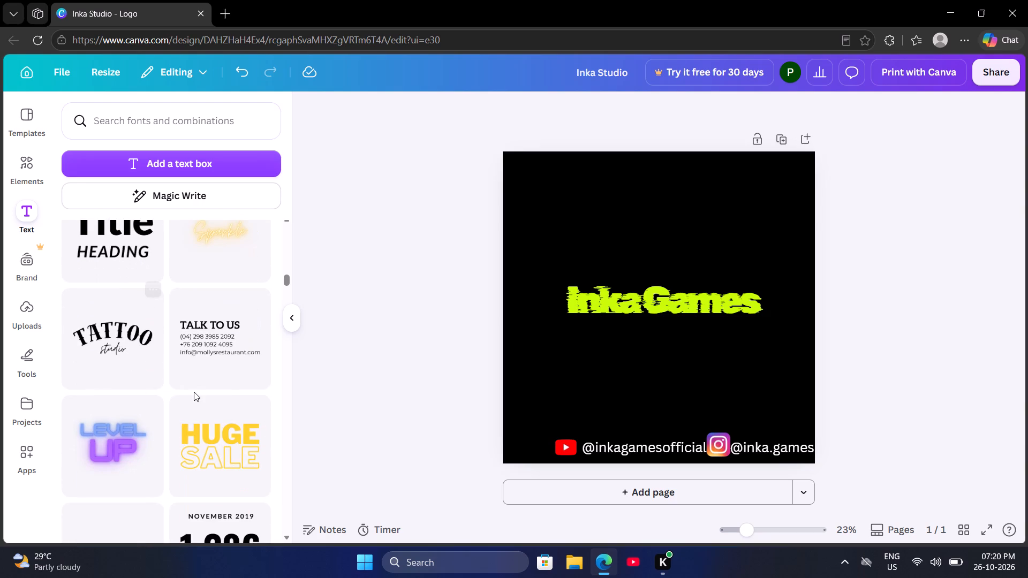
scroll(236, 361, down, 6)
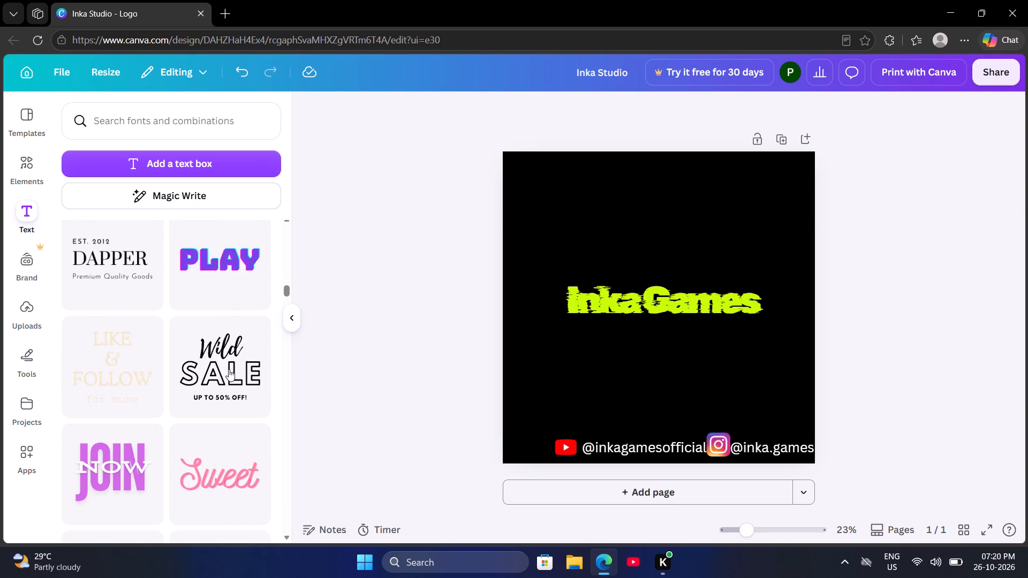
scroll(223, 390, down, 12)
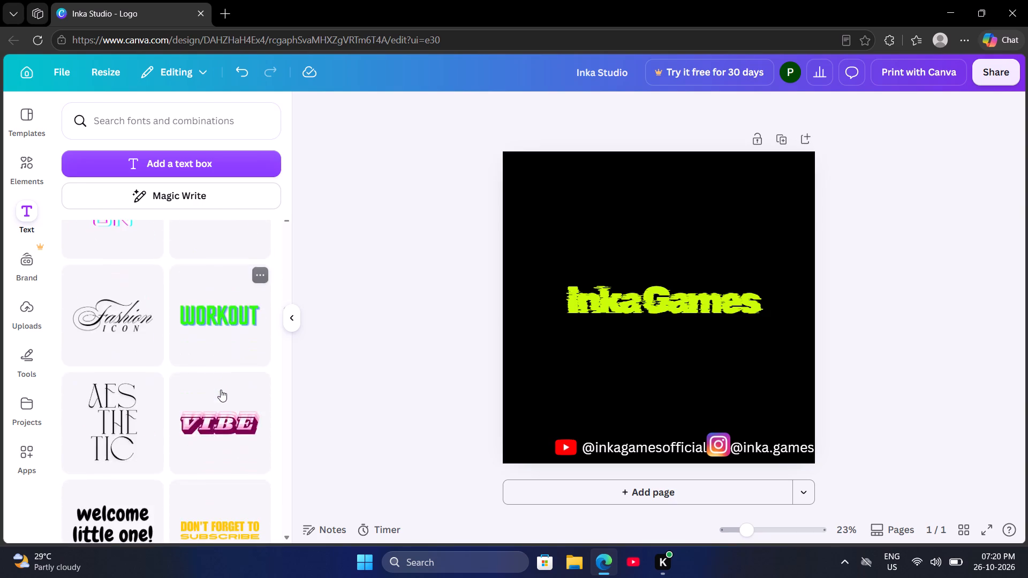
scroll(221, 390, down, 6)
scroll(119, 448, down, 6)
scroll(186, 421, down, 5)
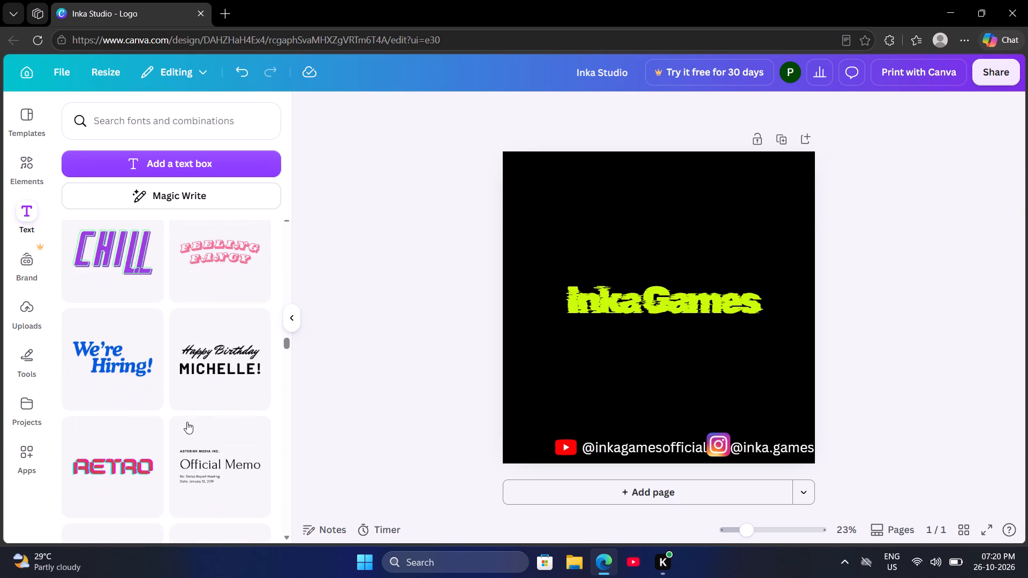
scroll(206, 390, up, 2)
scroll(151, 382, down, 3)
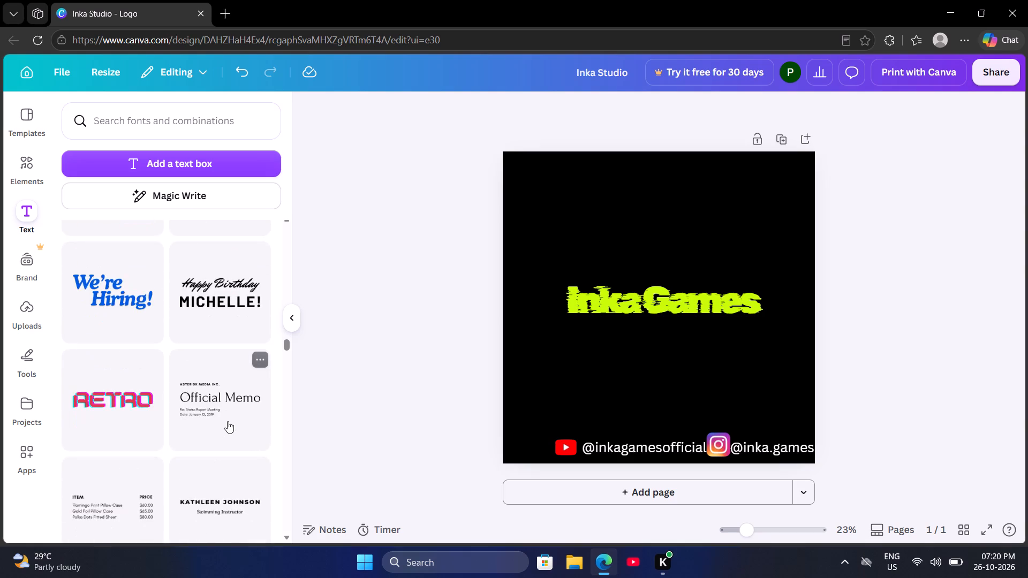
scroll(228, 421, down, 2)
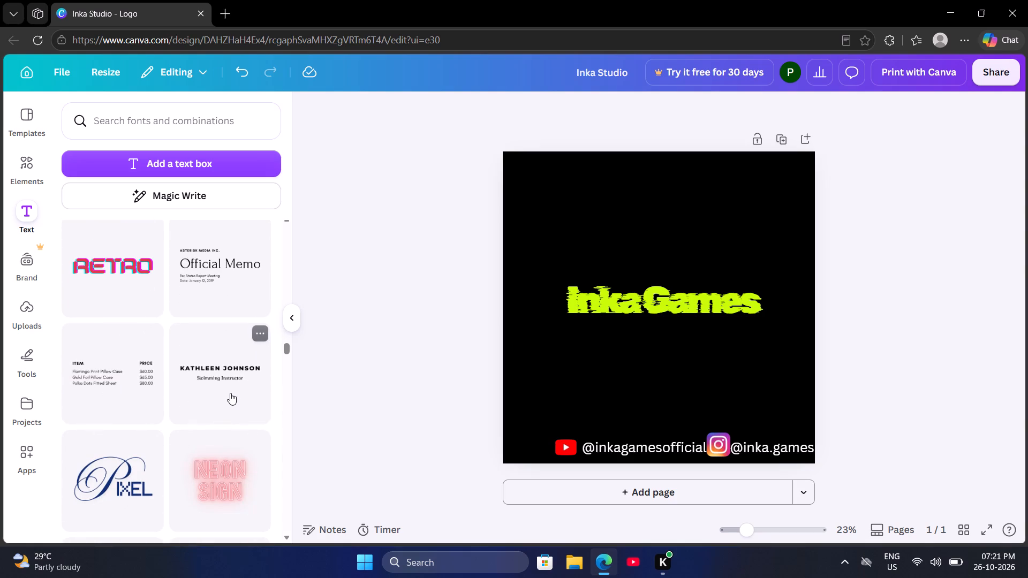
scroll(230, 393, down, 12)
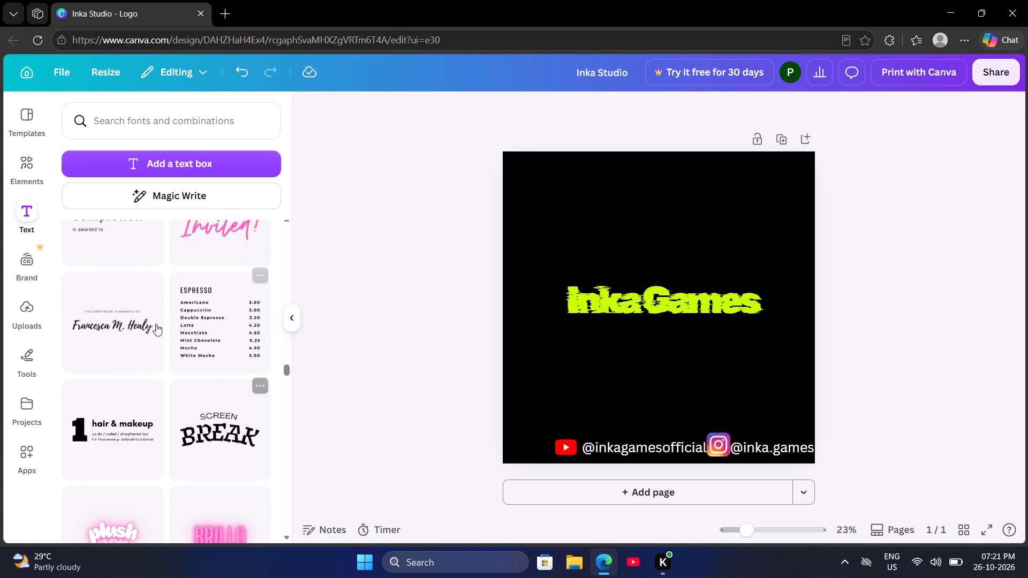
scroll(145, 298, up, 1)
scroll(162, 332, down, 6)
scroll(189, 430, down, 9)
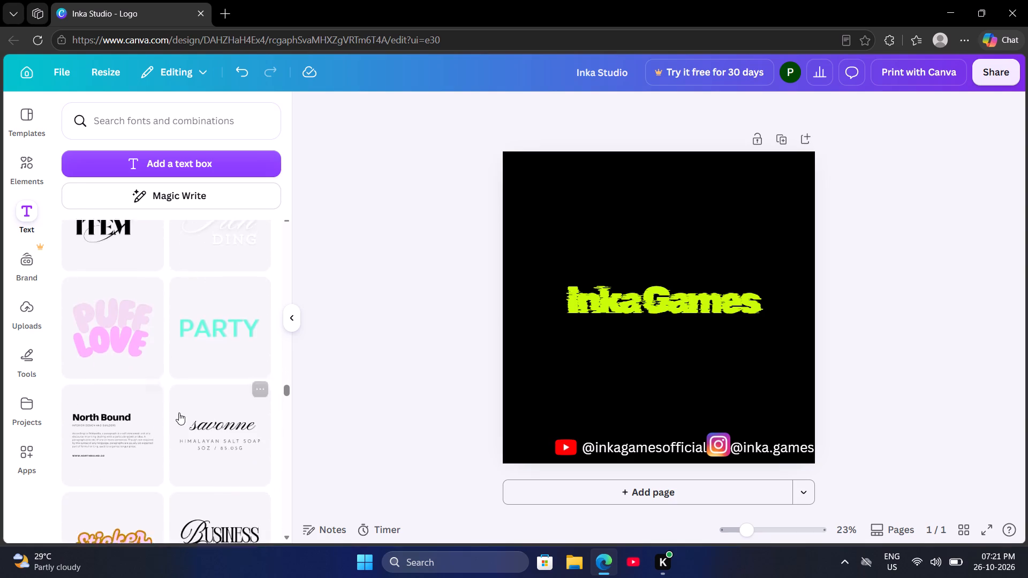
scroll(202, 417, down, 7)
scroll(90, 428, down, 6)
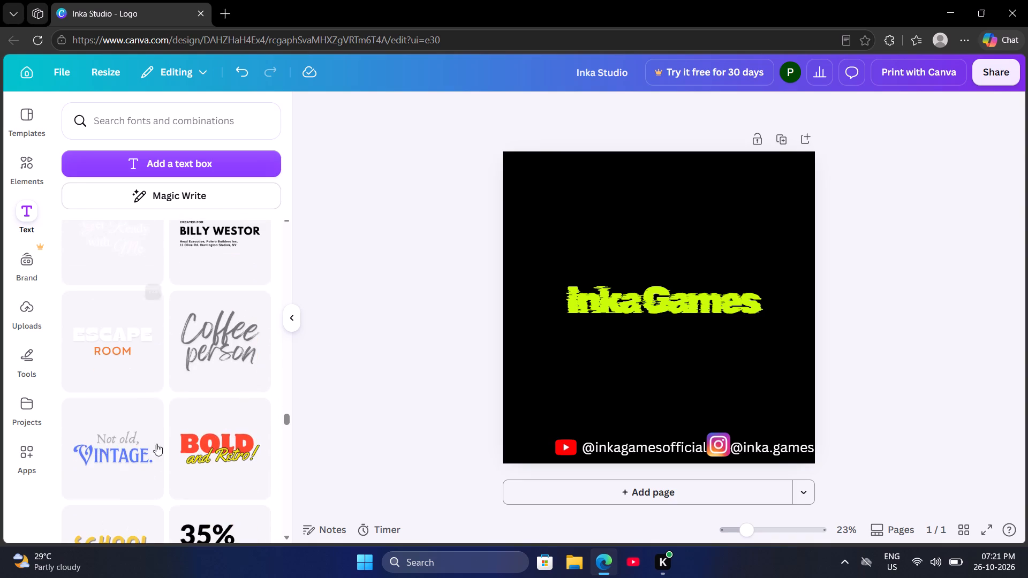
scroll(112, 347, down, 5)
scroll(211, 416, down, 4)
scroll(140, 430, down, 5)
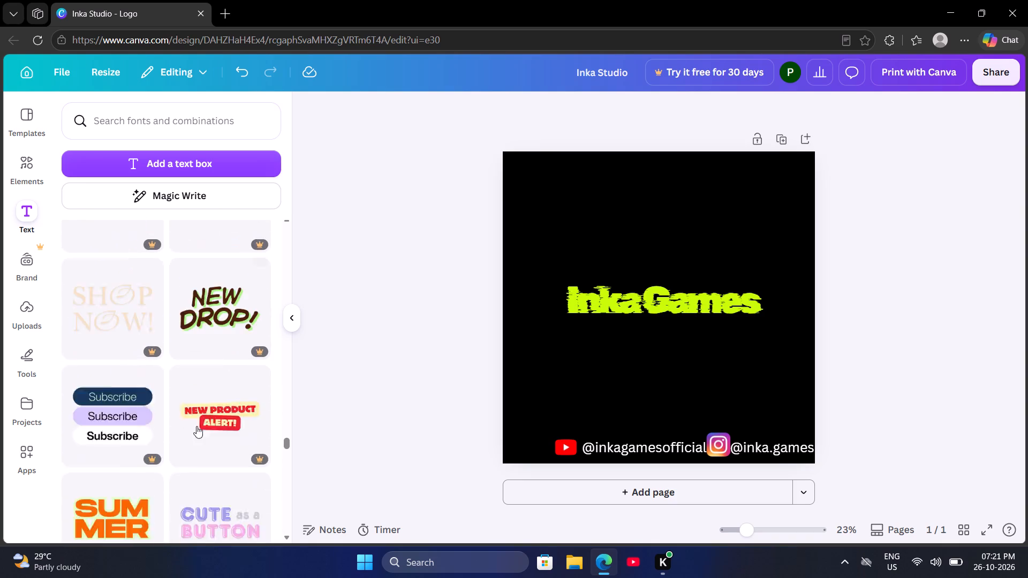
scroll(196, 426, down, 6)
scroll(194, 428, up, 20)
scroll(194, 428, up, 20)
scroll(194, 428, up, 3)
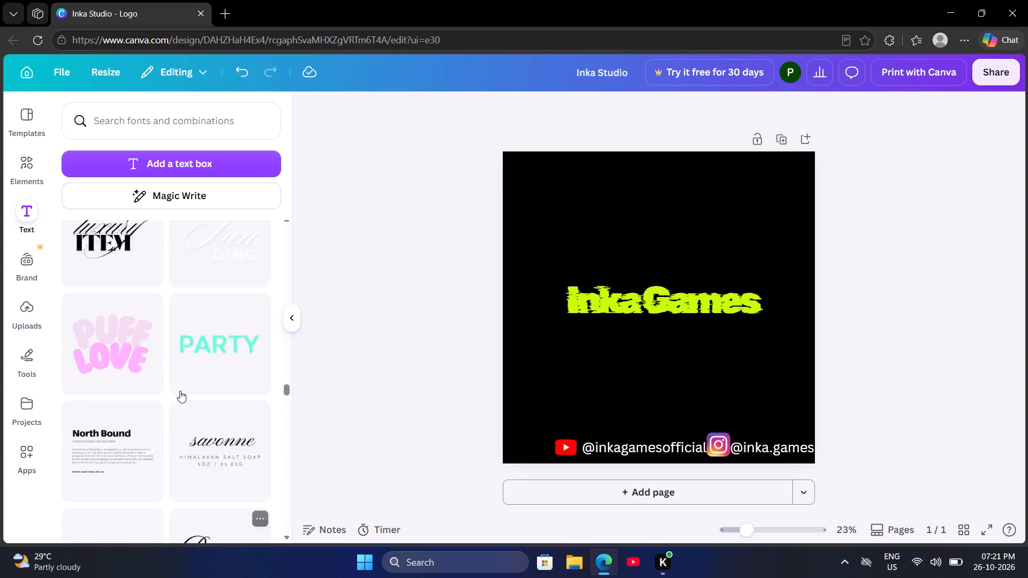
scroll(181, 381, up, 8)
scroll(172, 326, up, 1)
Search the text styles and font combinations for "fonts".
click(137, 115)
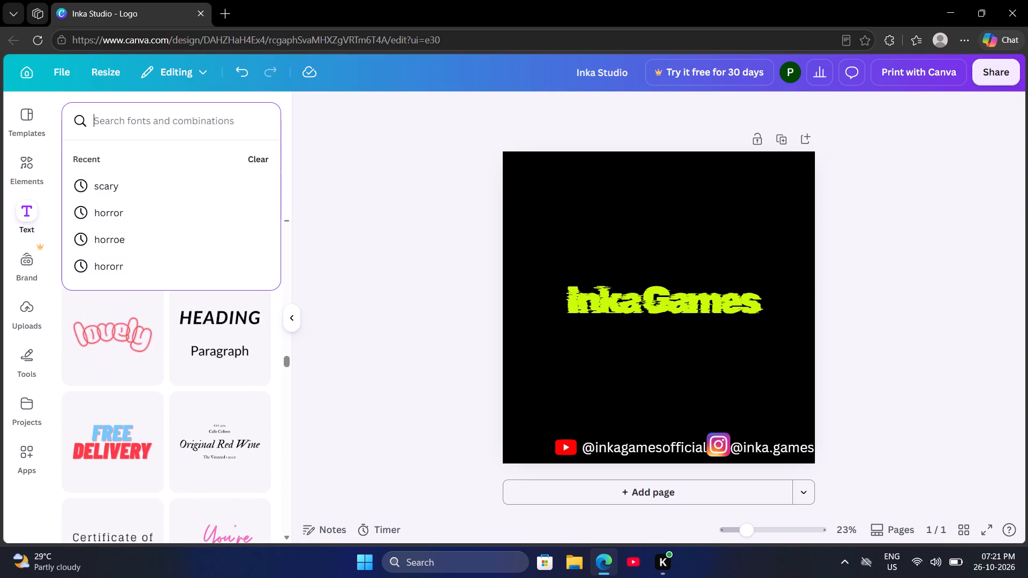
text(fonts)
key(Return)
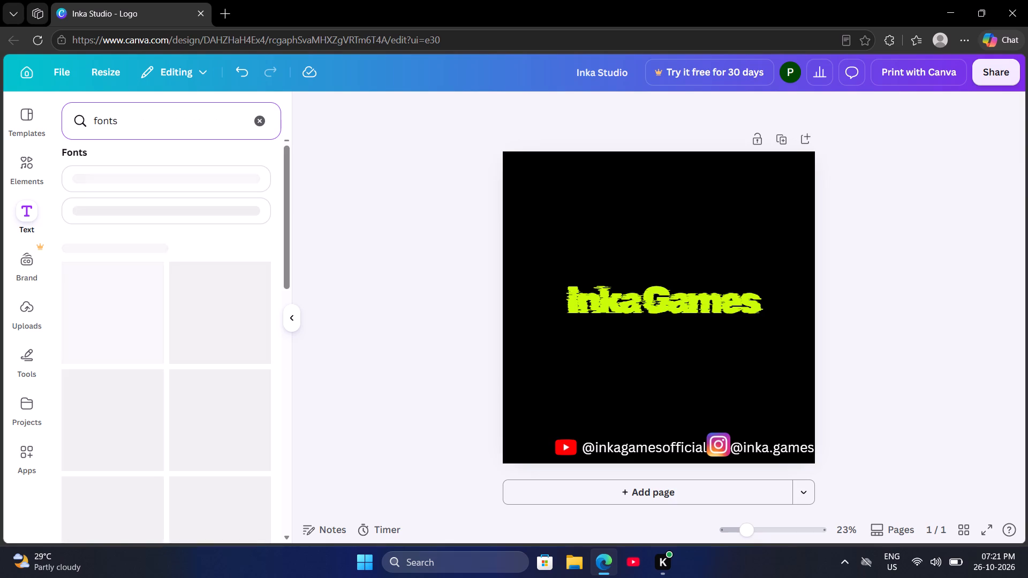
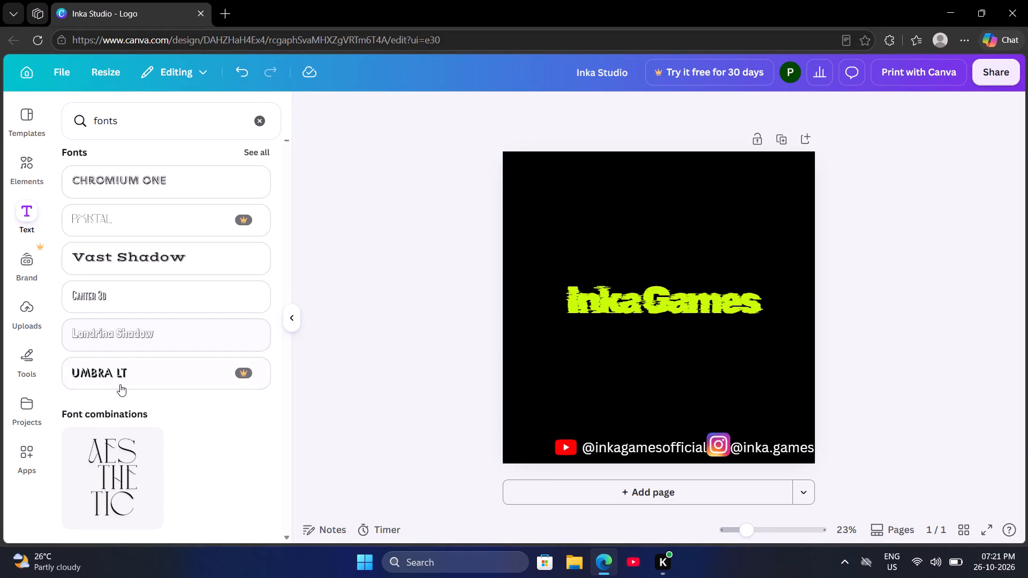
Browse the full list of fonts found for "fonts" to look for a suitable text style.
scroll(126, 299, down, 5)
scroll(195, 255, up, 4)
scroll(109, 518, down, 5)
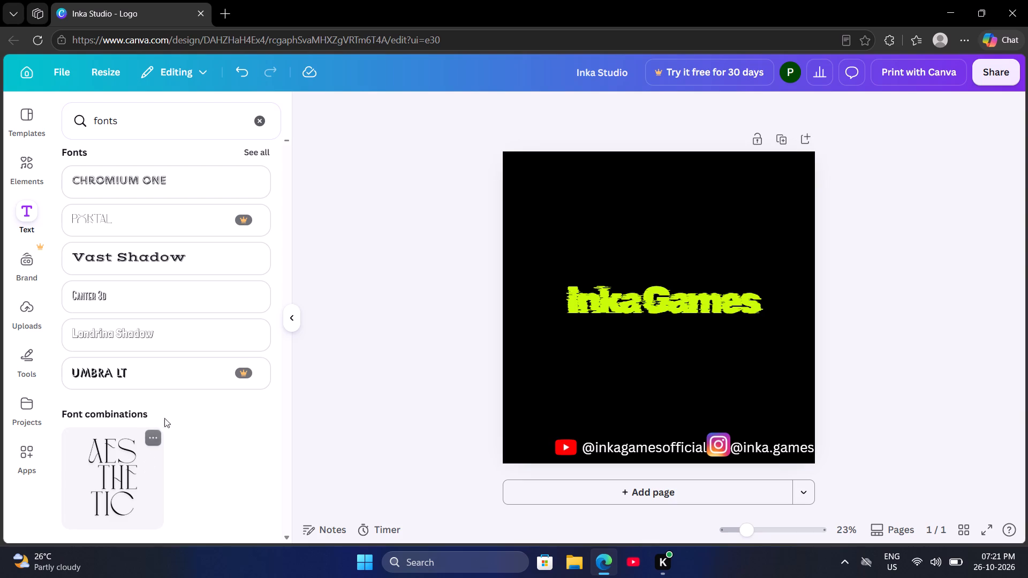
click(254, 150)
scroll(144, 273, down, 6)
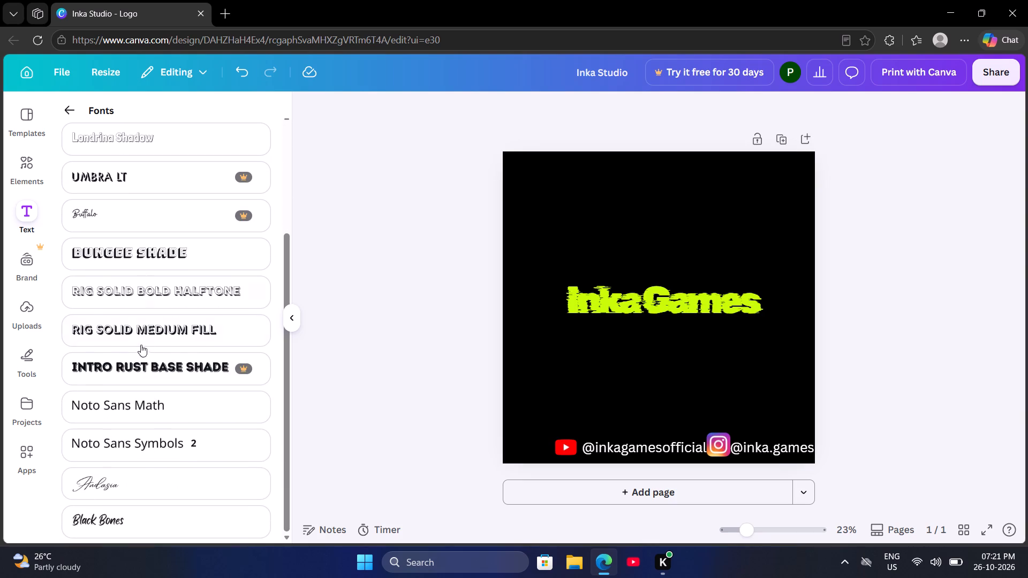
Look through the remaining fonts found for "fonts" and clear the search to return to all text styles.
scroll(141, 345, down, 1)
scroll(116, 373, up, 2)
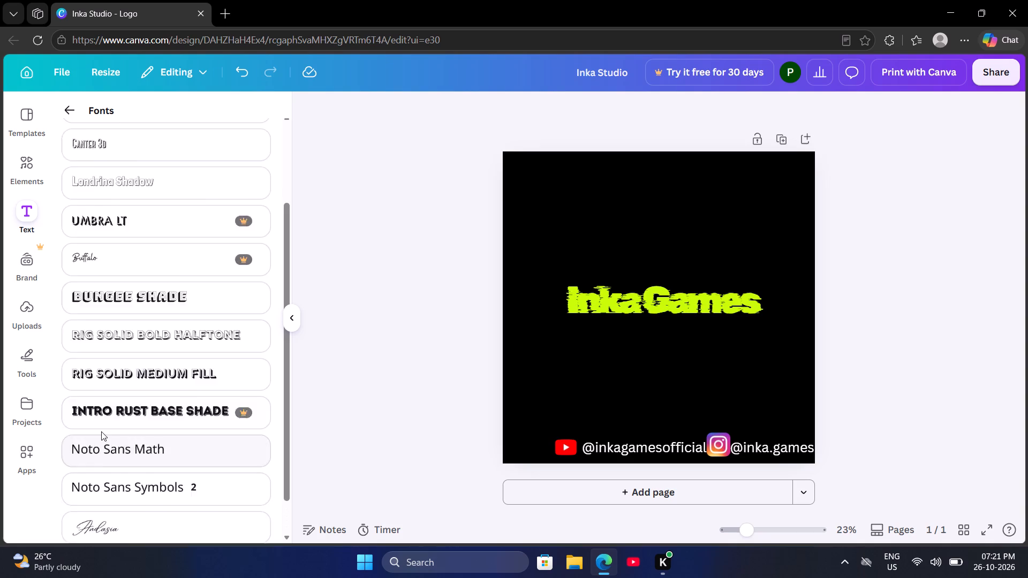
scroll(101, 431, up, 1)
scroll(119, 234, up, 2)
click(70, 108)
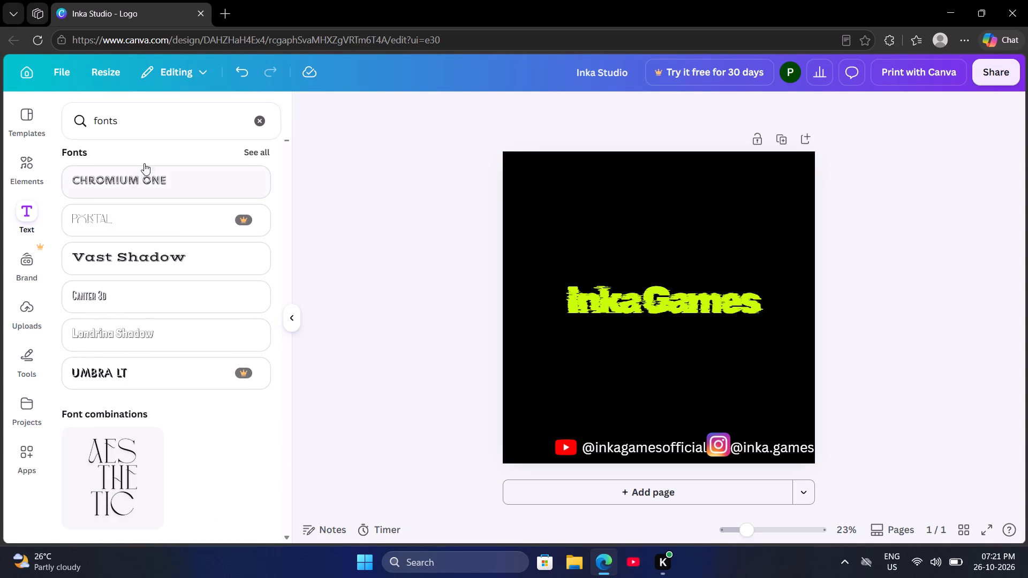
click(263, 116)
Insert the small Date and Subject font combination and place it below the Inka Games title.
scroll(134, 290, down, 5)
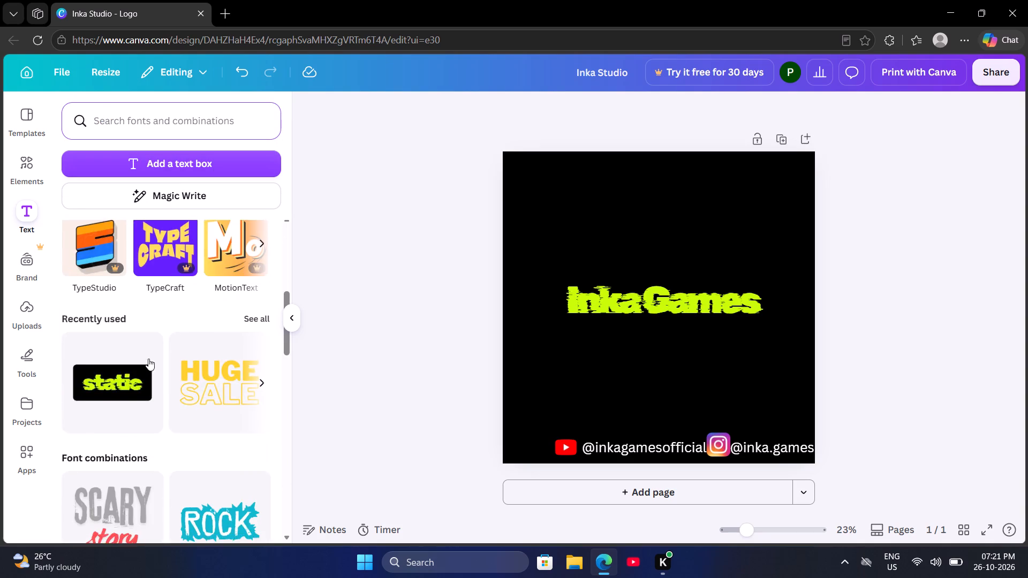
scroll(148, 359, down, 4)
scroll(150, 355, up, 2)
scroll(156, 351, down, 7)
scroll(137, 399, down, 5)
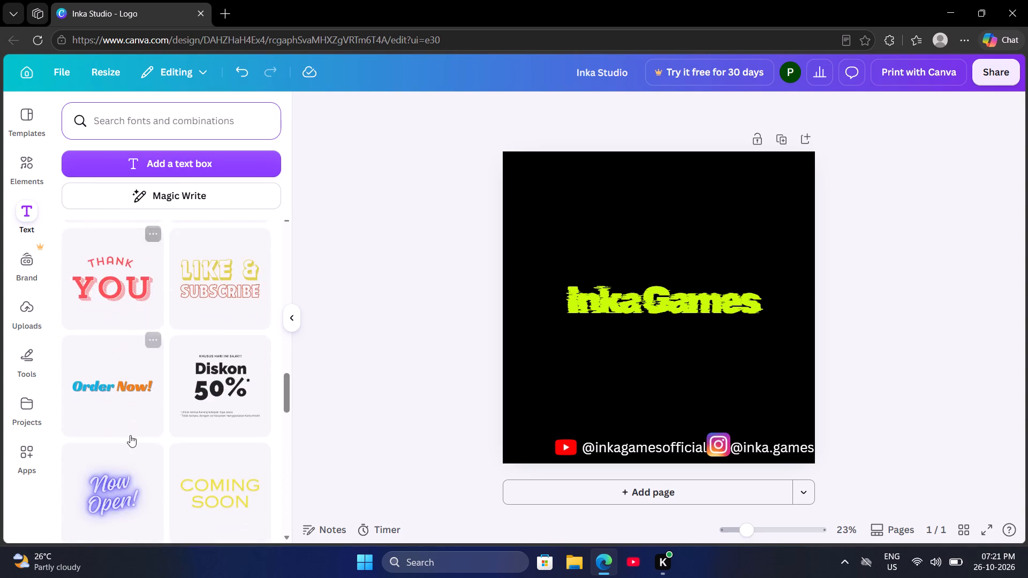
scroll(130, 433, down, 5)
click(112, 256)
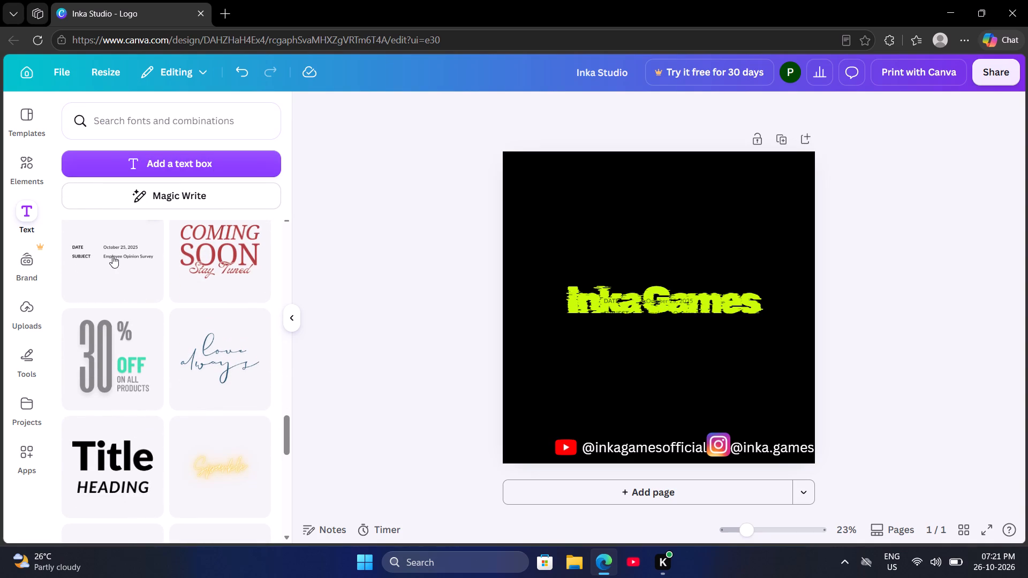
drag(633, 305, 632, 353)
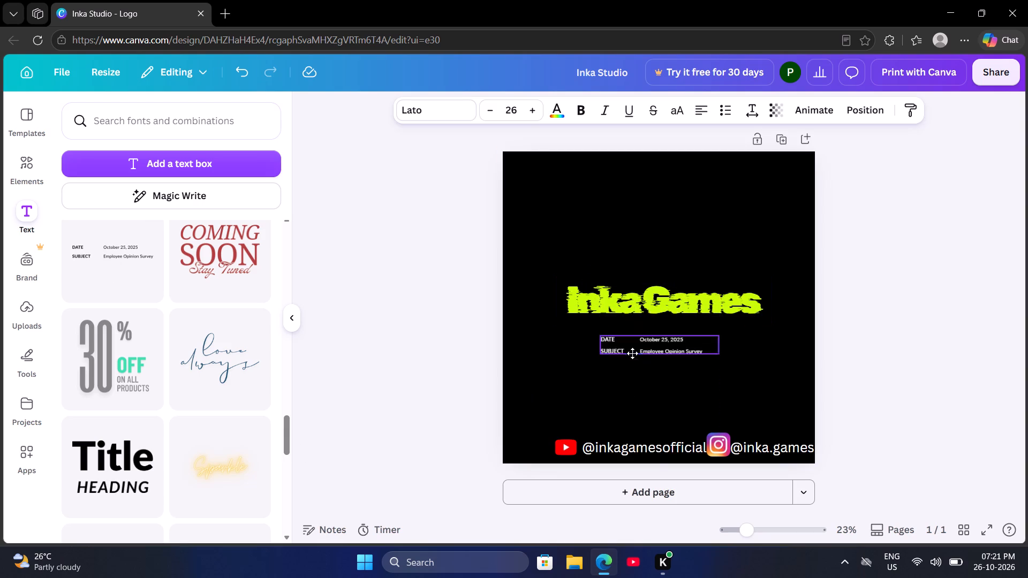
drag(632, 353, 629, 367)
Spread the block's "October 25, 2025" and "Employee Opinion Survey" texts apart and shift the whole group beneath the title.
click(660, 371)
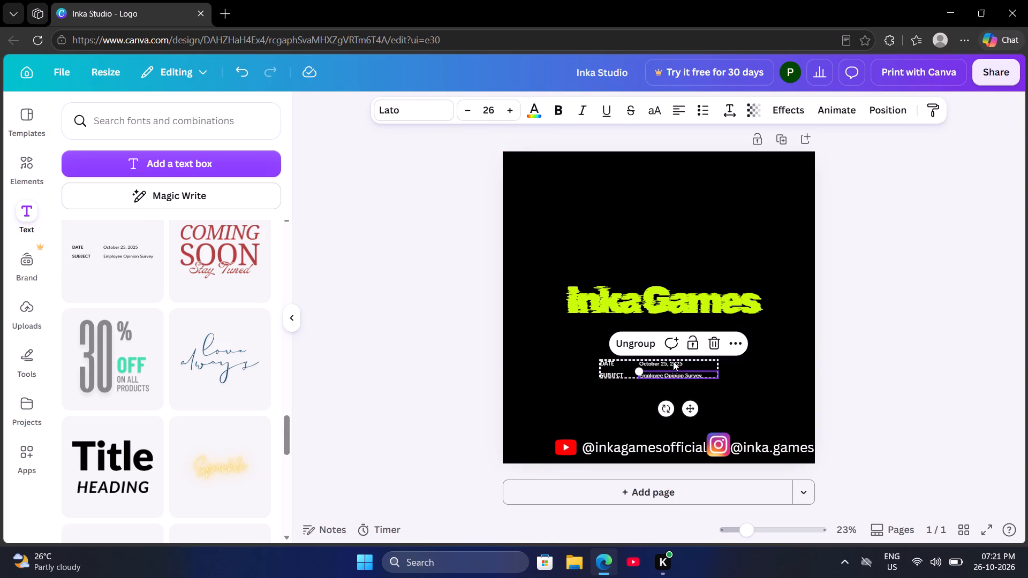
click(673, 361)
drag(667, 362, 694, 344)
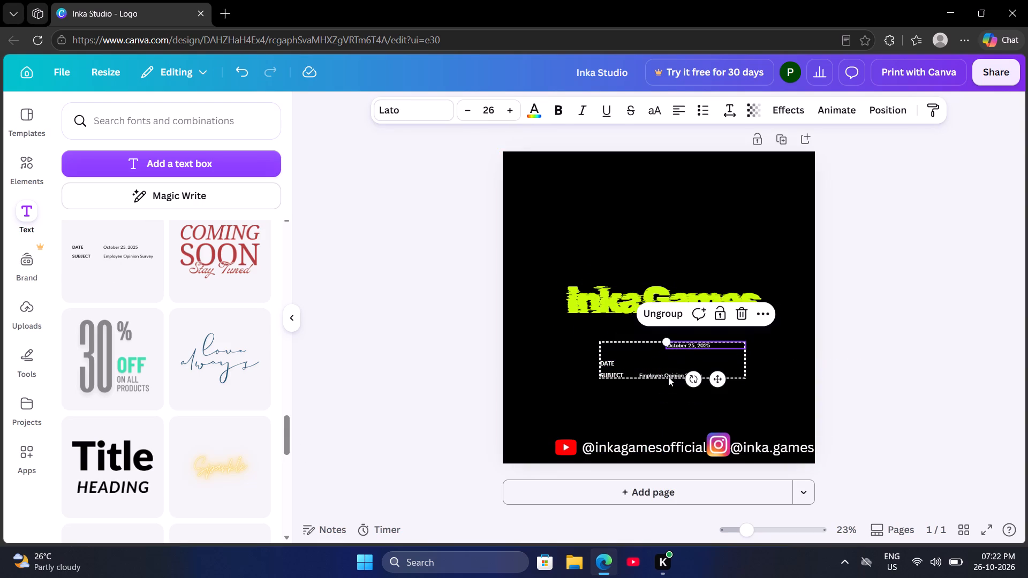
click(667, 374)
drag(667, 373, 708, 391)
click(710, 393)
click(606, 394)
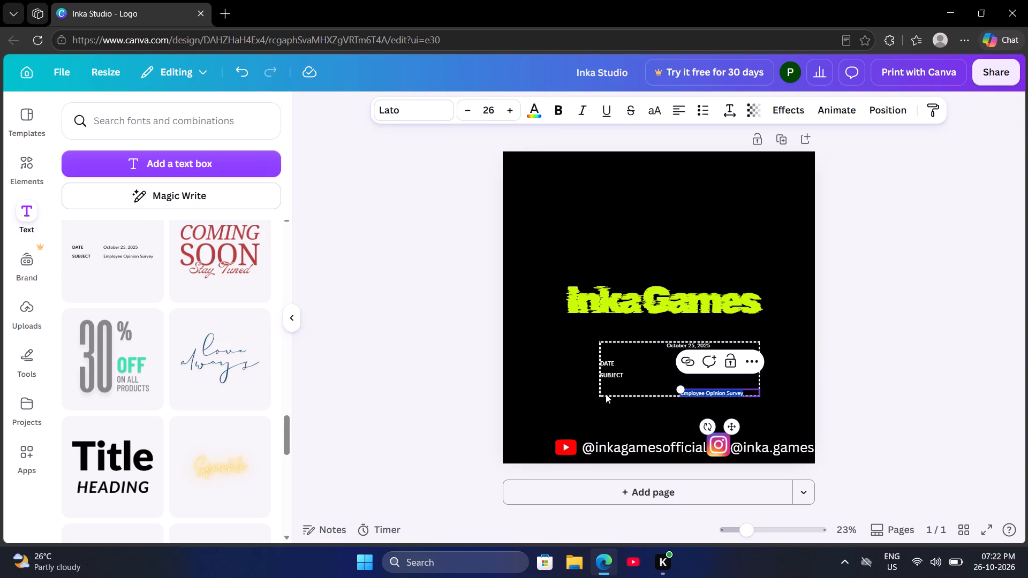
drag(640, 379, 595, 377)
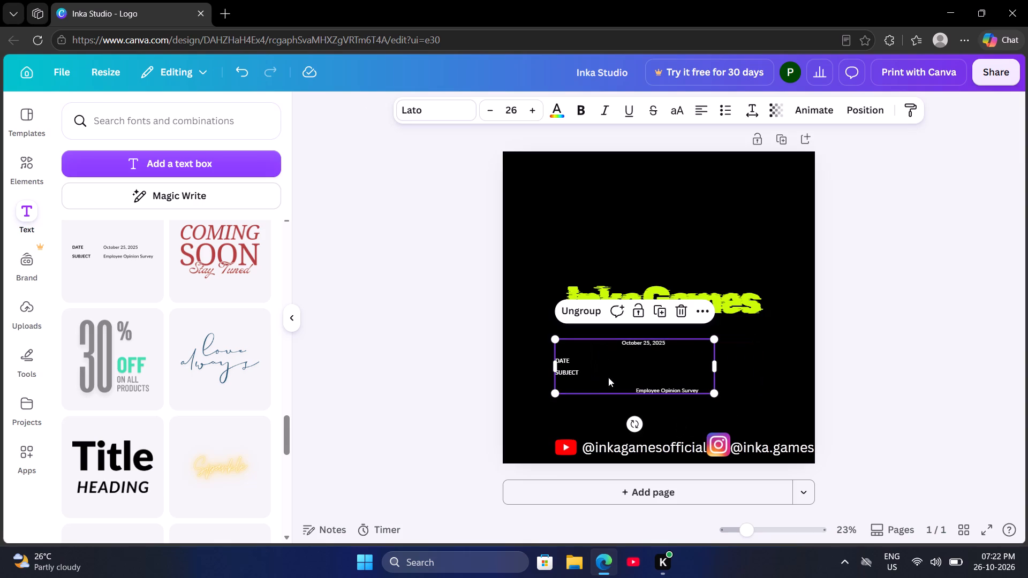
Ungroup the Date and Subject block into separate text boxes.
click(591, 312)
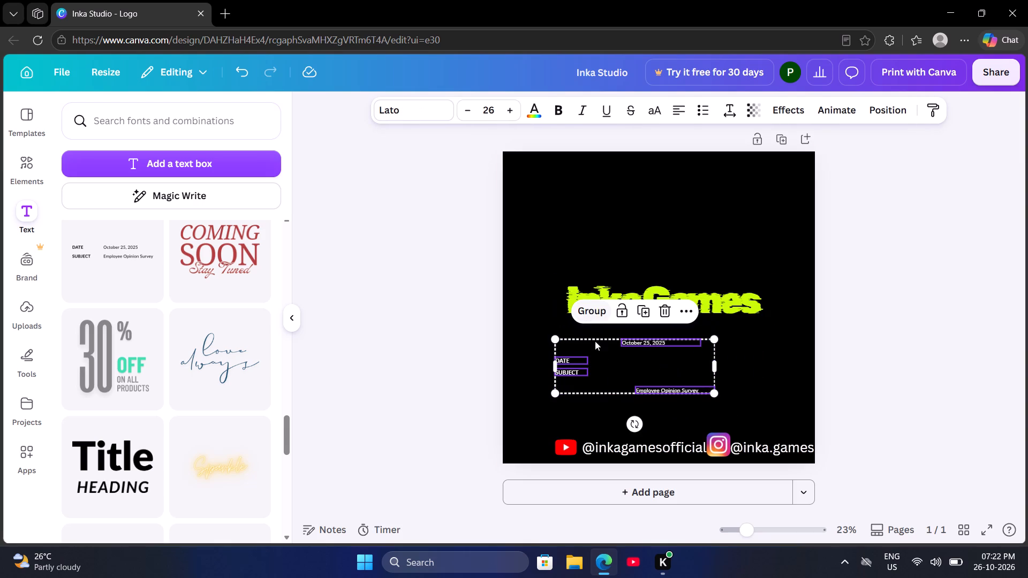
click(752, 353)
click(568, 369)
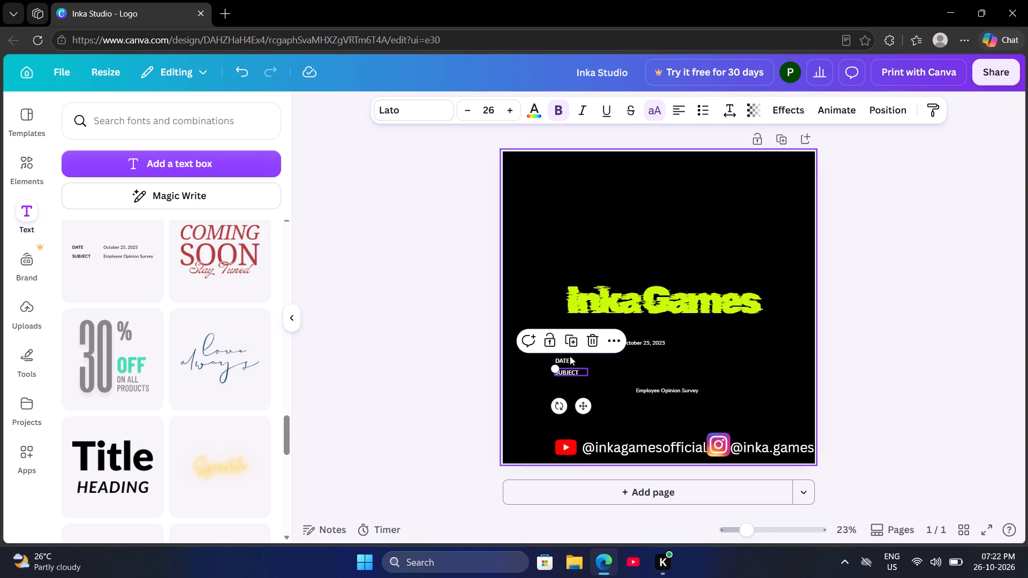
click(569, 357)
click(642, 341)
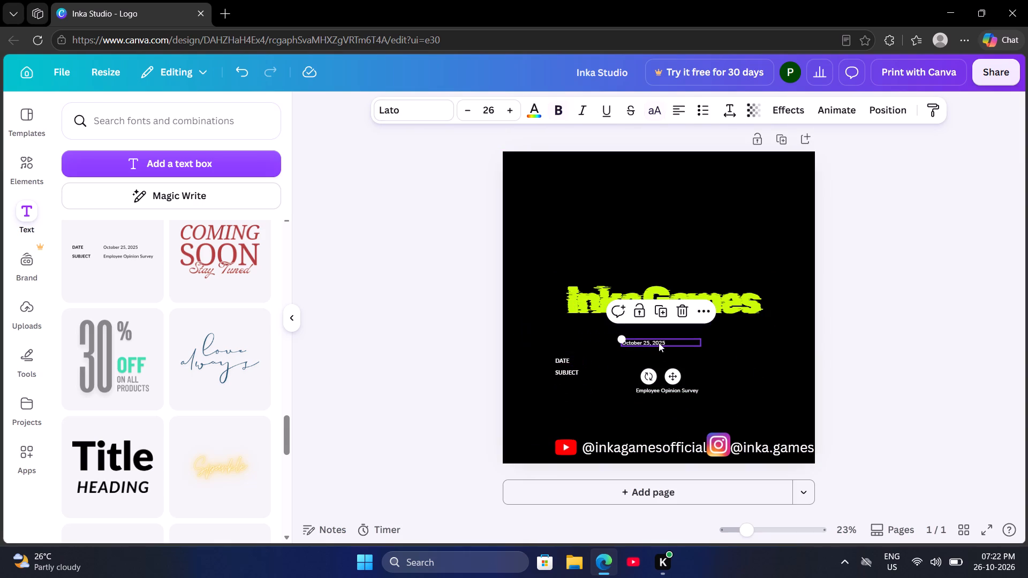
click(632, 449)
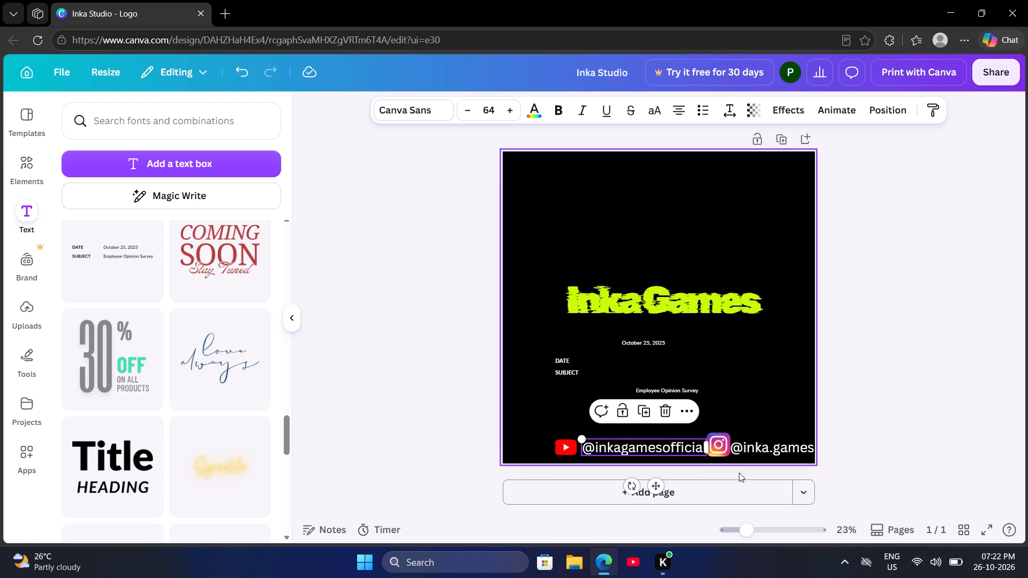
click(666, 410)
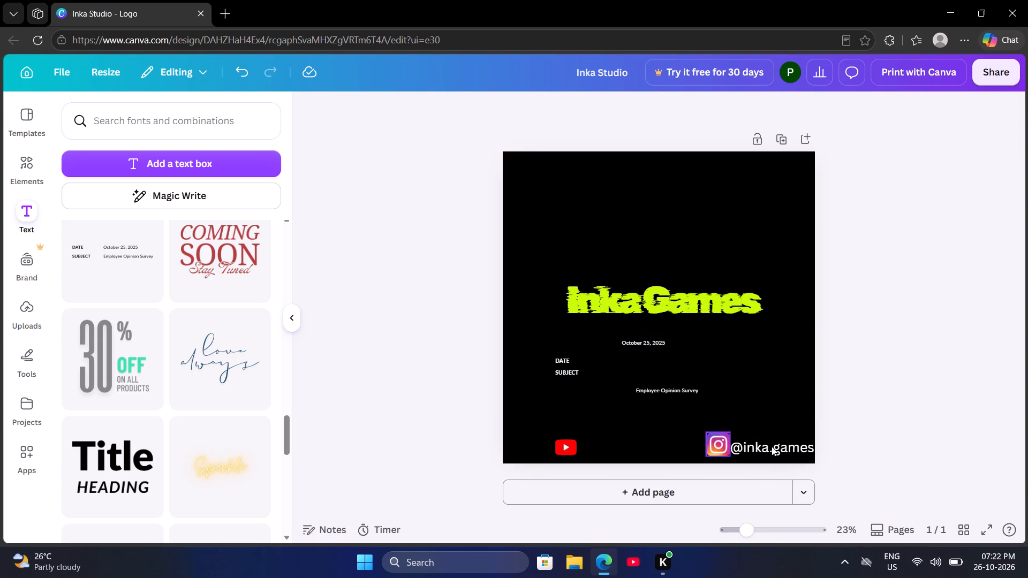
click(772, 446)
click(790, 407)
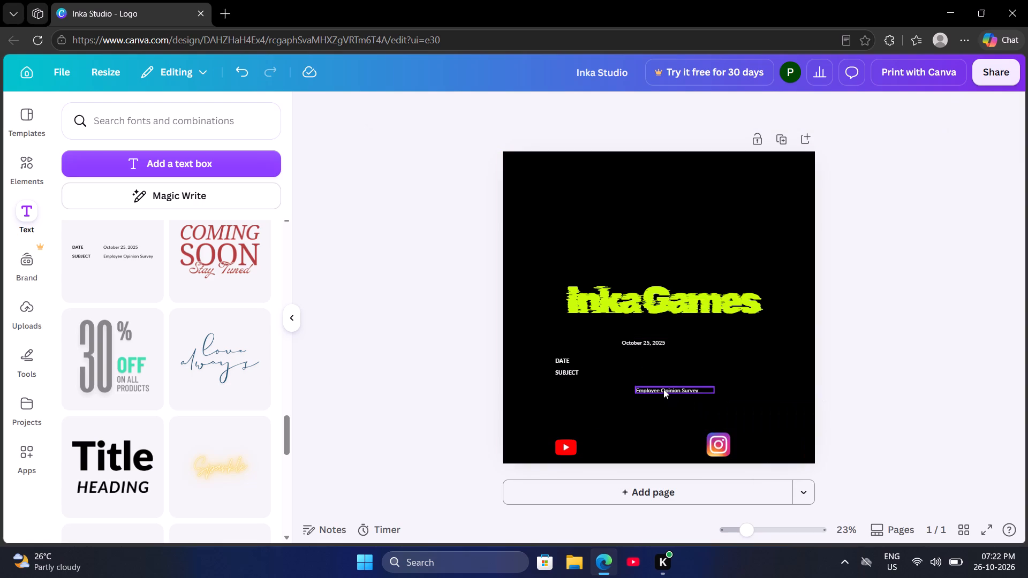
click(663, 389)
drag(634, 386, 609, 371)
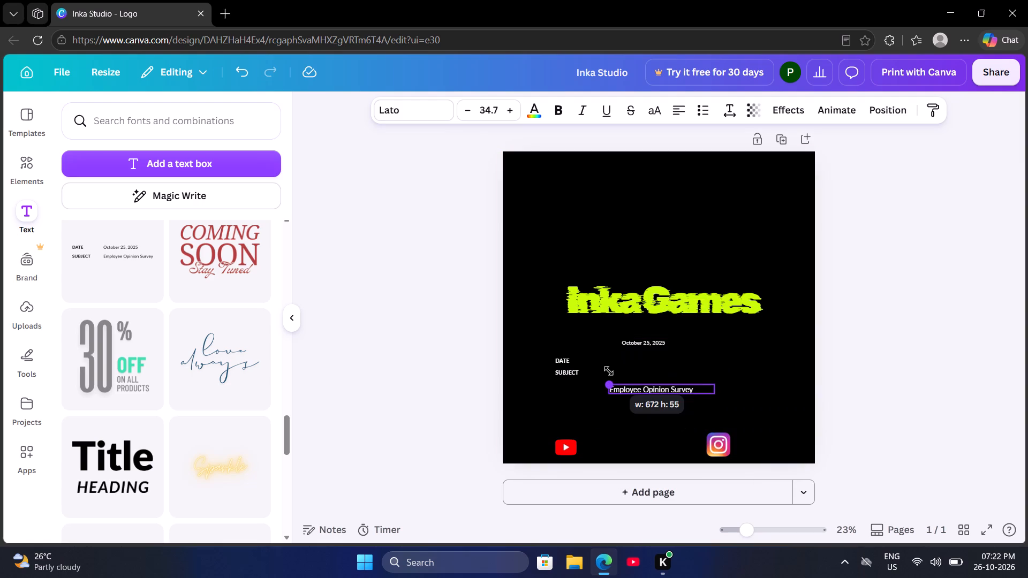
drag(609, 371, 608, 371)
click(659, 384)
key(BackSpace)
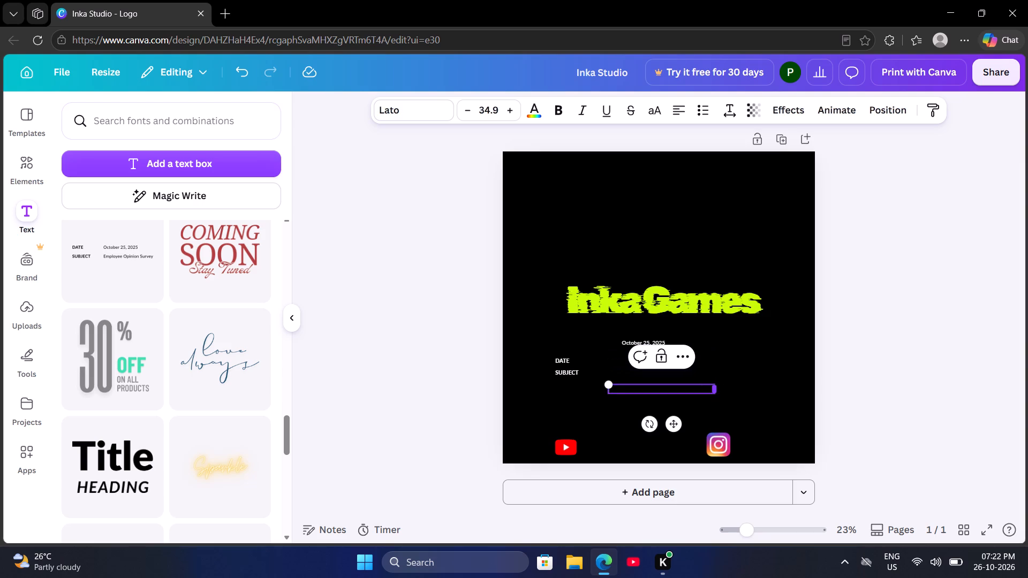
click(705, 391)
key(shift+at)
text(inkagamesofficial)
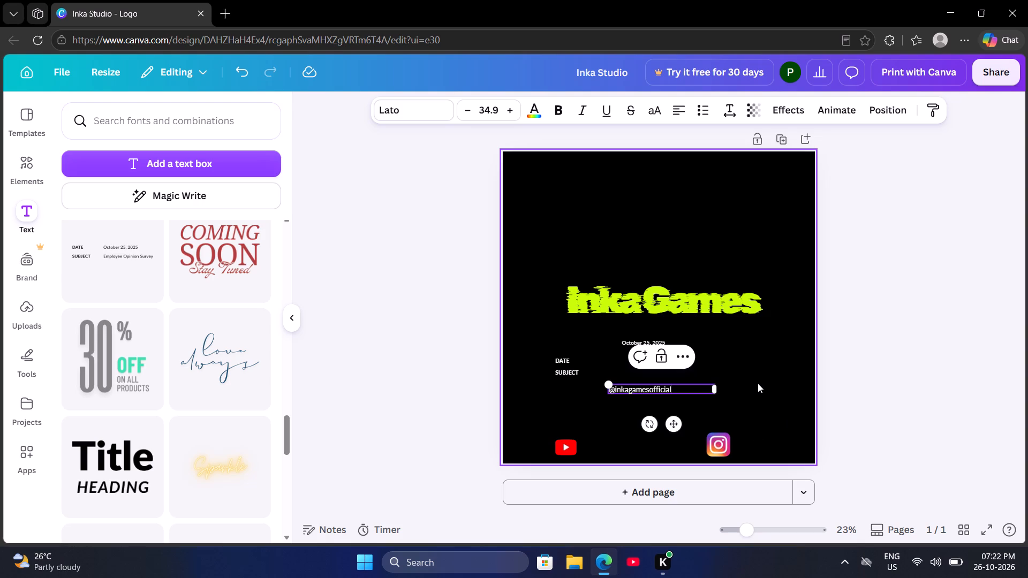
click(754, 383)
click(646, 340)
drag(654, 342, 697, 367)
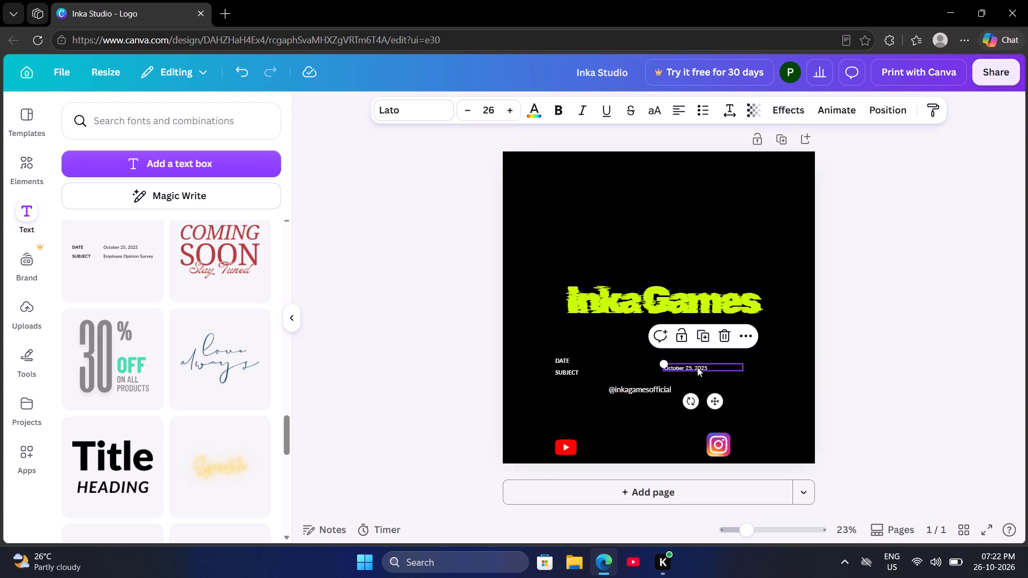
click(697, 367)
key(BackSpace)
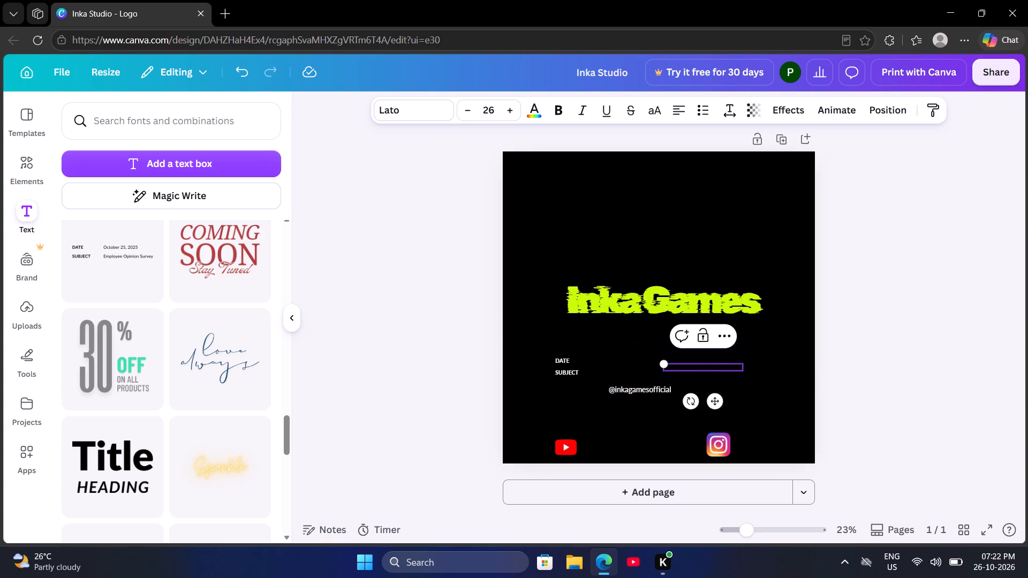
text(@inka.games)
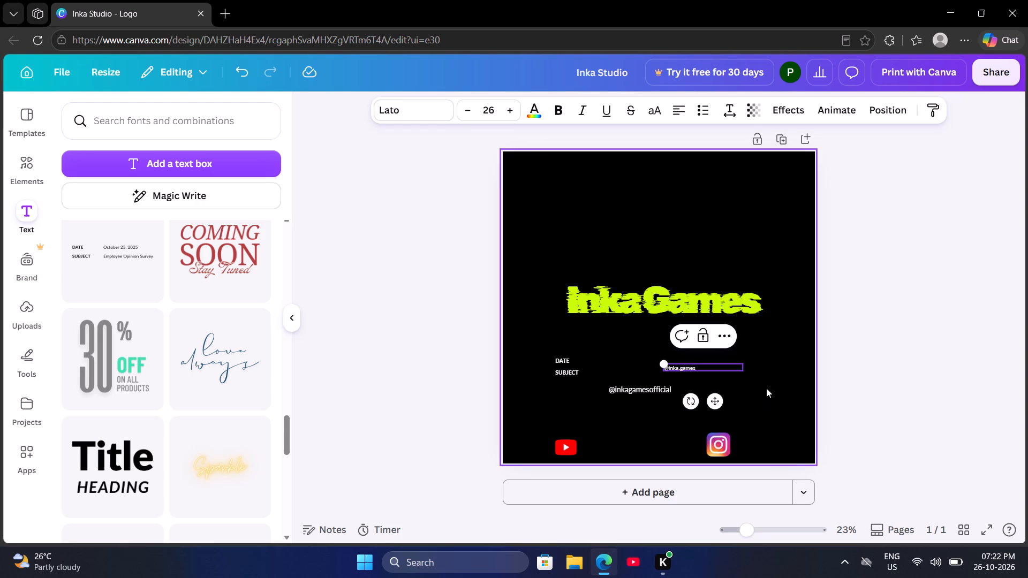
click(766, 387)
Examine the image editing tools, style matches and filters available for the YouTube icon.
click(686, 367)
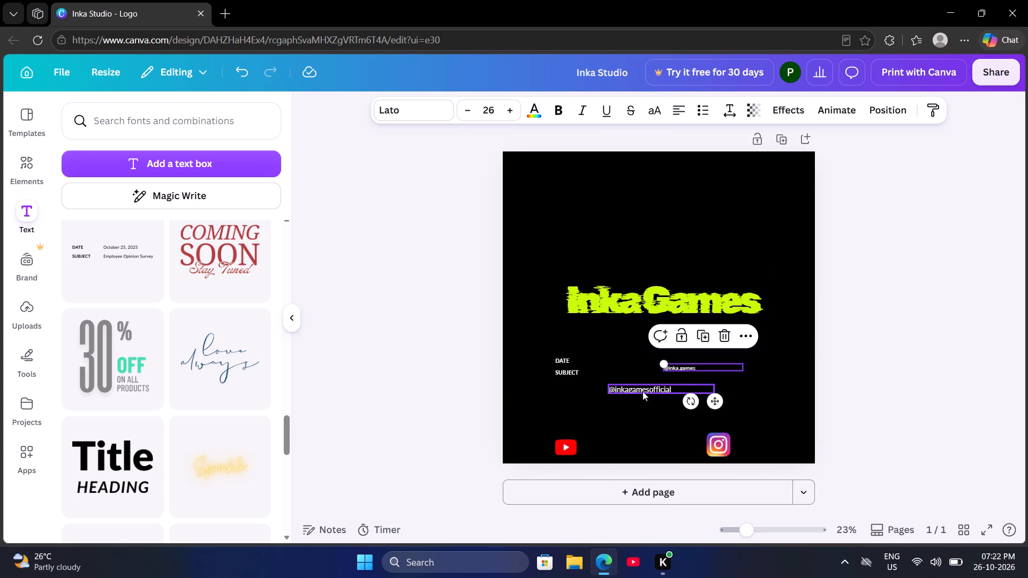
click(562, 445)
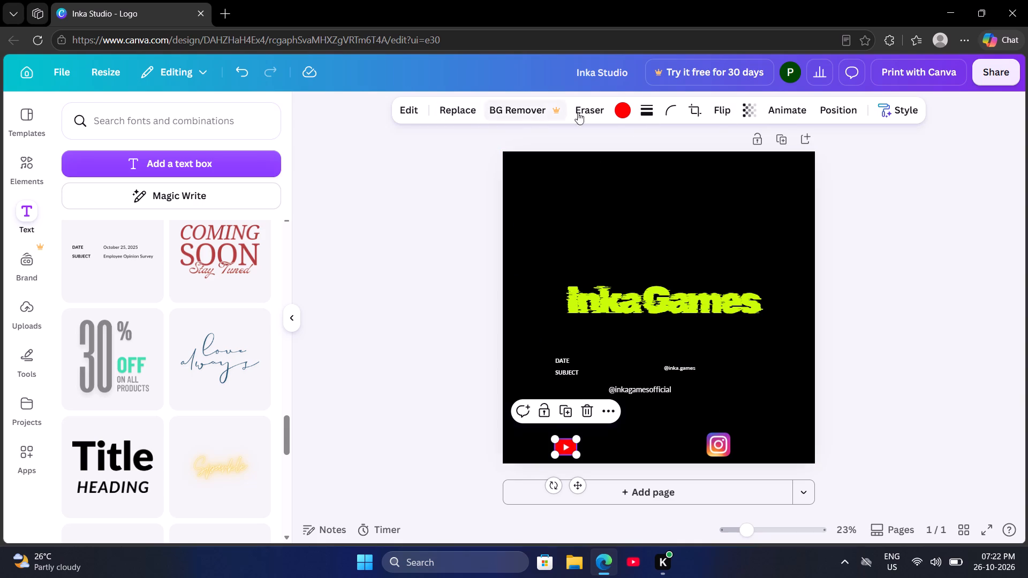
click(404, 107)
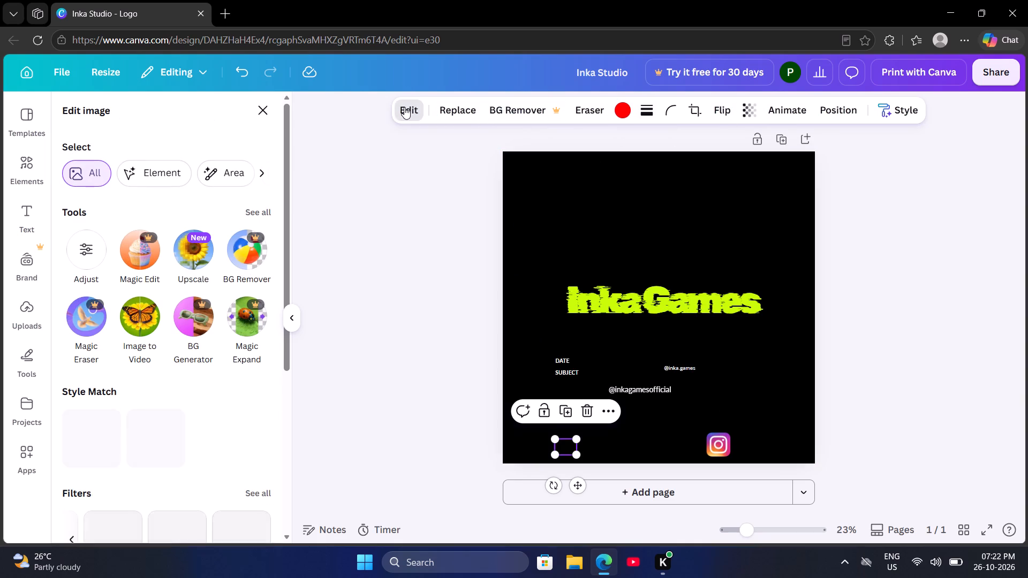
scroll(124, 463, down, 2)
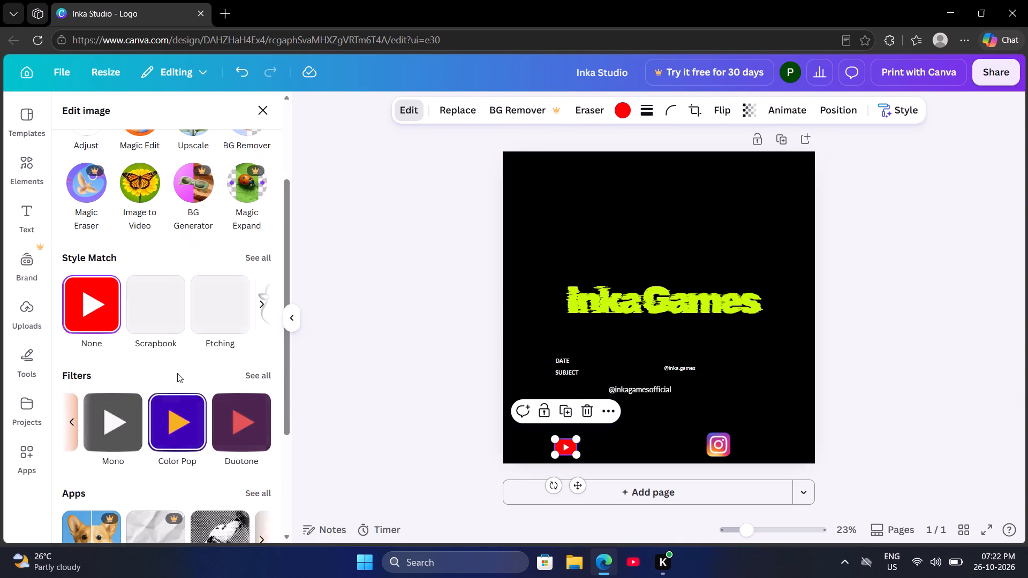
scroll(199, 442, down, 1)
scroll(233, 390, up, 4)
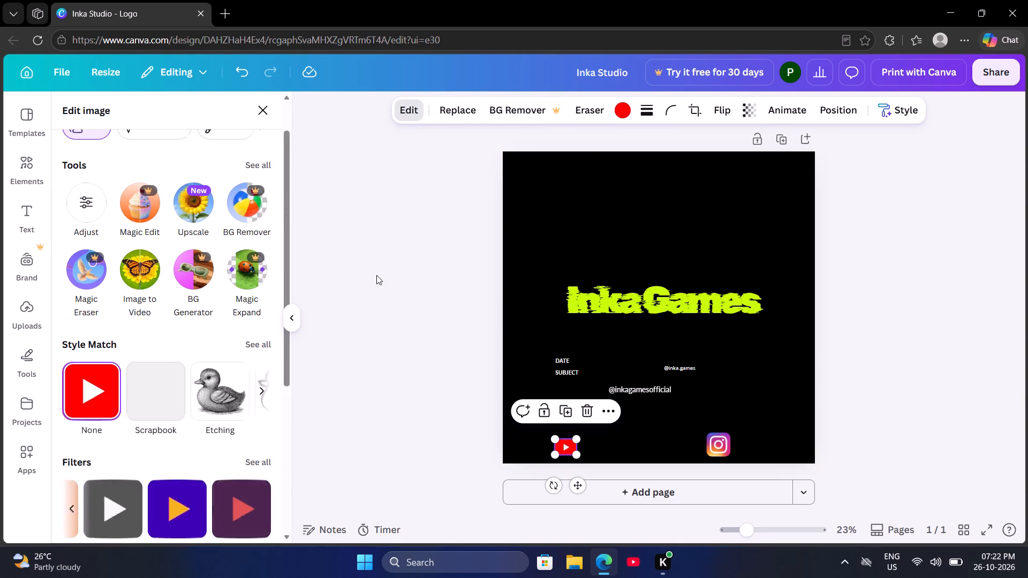
click(472, 180)
Move the Instagram icon closer to the centre of the page's bottom edge.
click(719, 440)
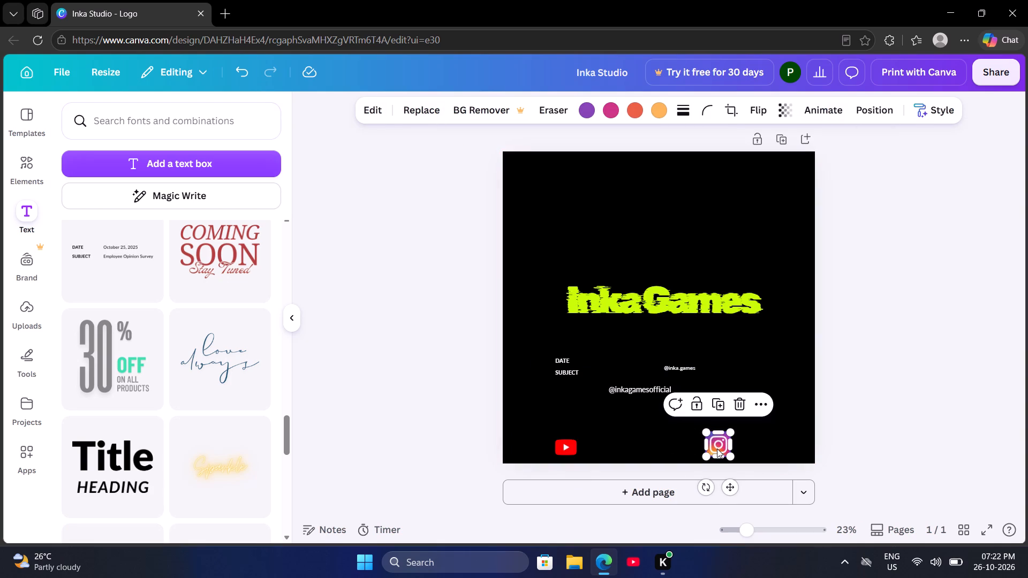
drag(717, 444, 604, 439)
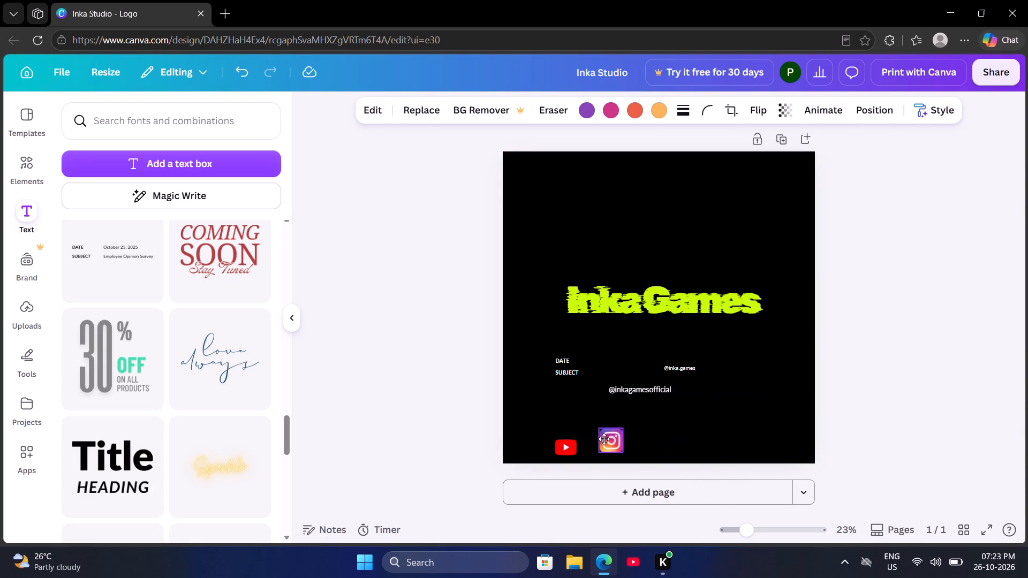
drag(604, 439, 683, 435)
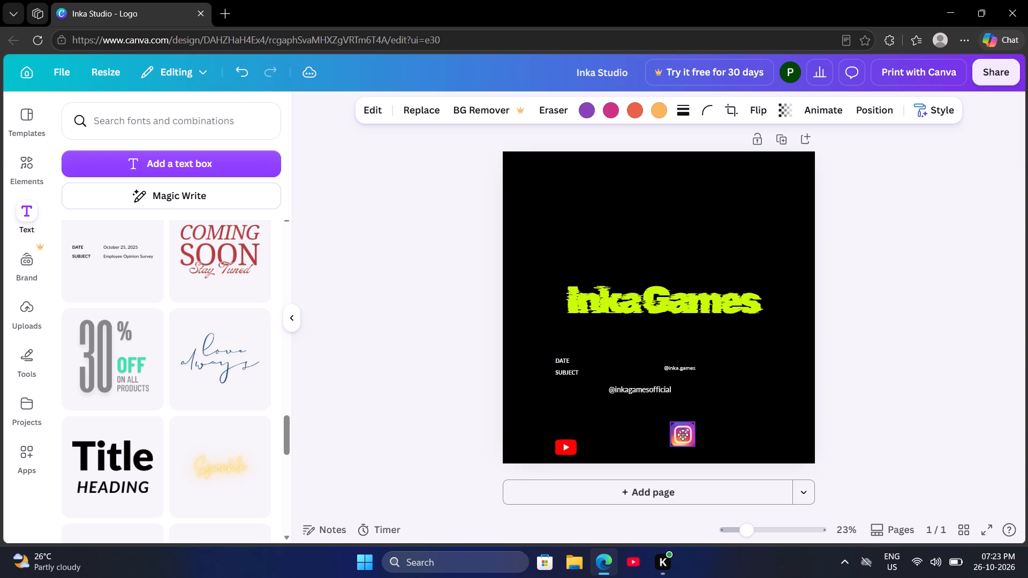
drag(683, 435, 688, 439)
Move the YouTube icon along the page bottom to sit just before the Instagram icon.
drag(564, 446, 634, 442)
click(635, 442)
double_click(638, 440)
click(643, 437)
double_click(646, 450)
double_click(651, 453)
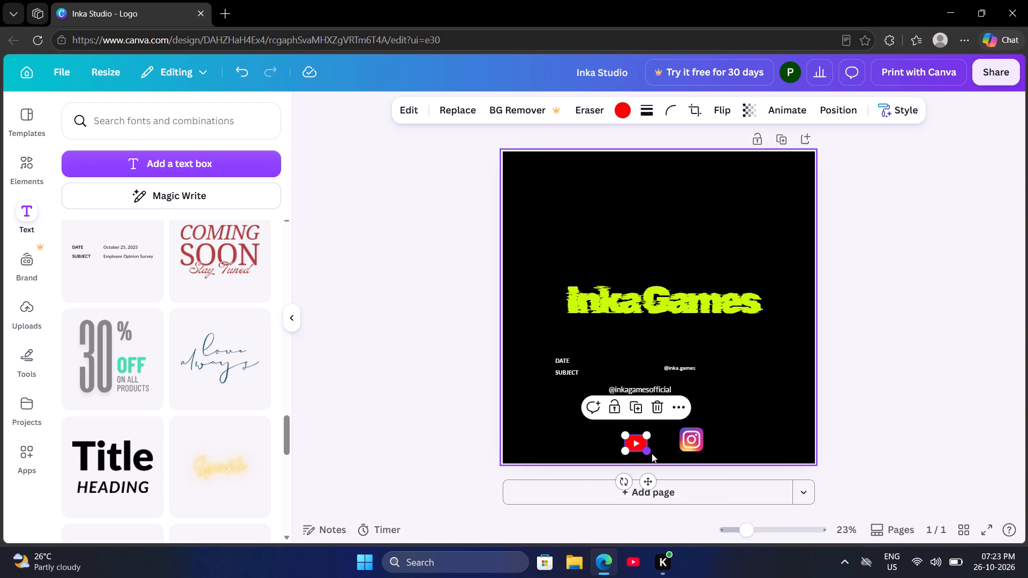
click(639, 447)
Enlarge the YouTube icon slightly and move it along the page bottom to the lower-left area, well apart from the Instagram icon.
drag(646, 450, 649, 455)
drag(643, 447, 662, 447)
drag(665, 446, 671, 448)
key(ctrl+z)
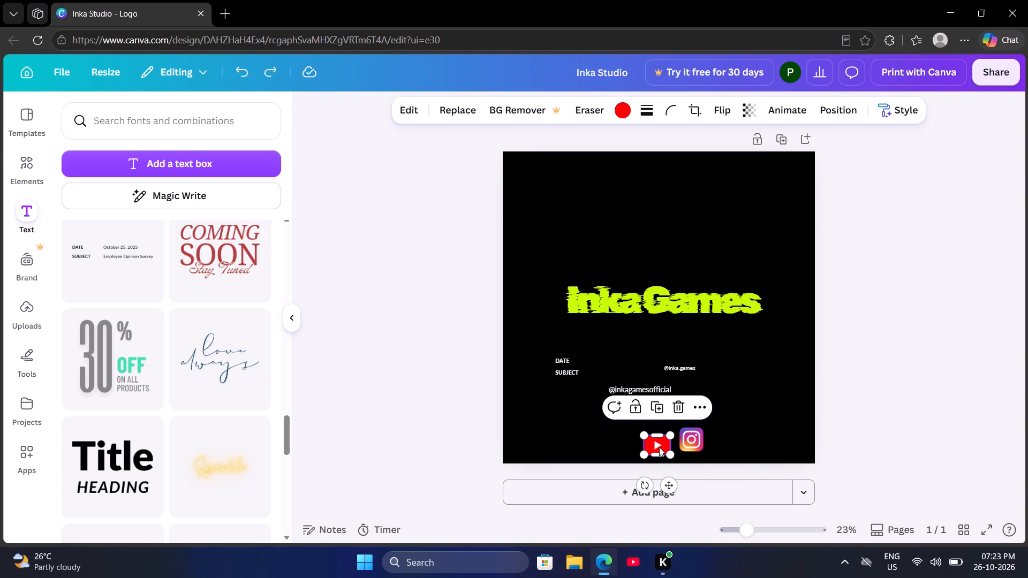
drag(657, 440, 685, 439)
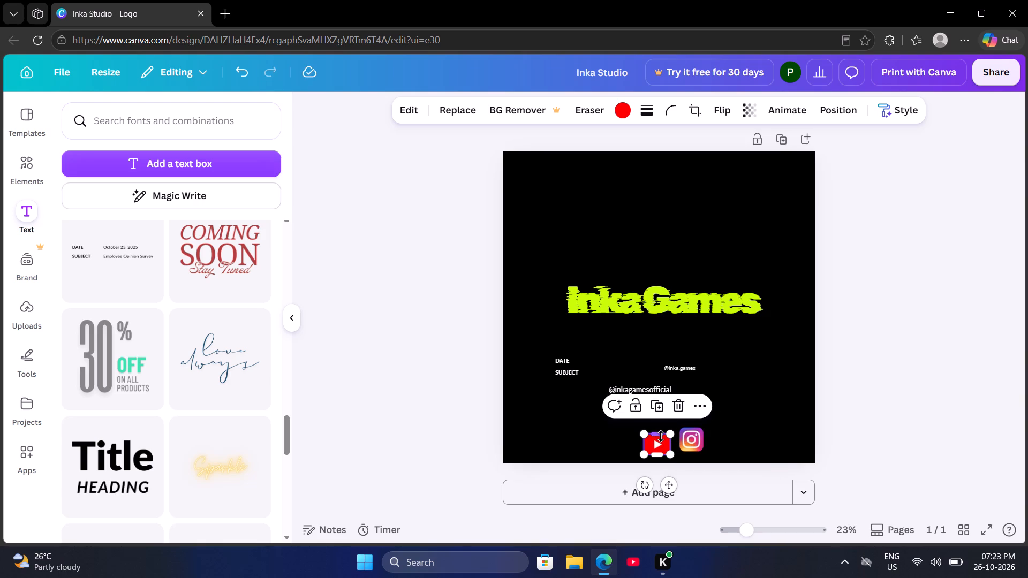
key(ctrl+z)
click(654, 446)
drag(656, 445, 677, 443)
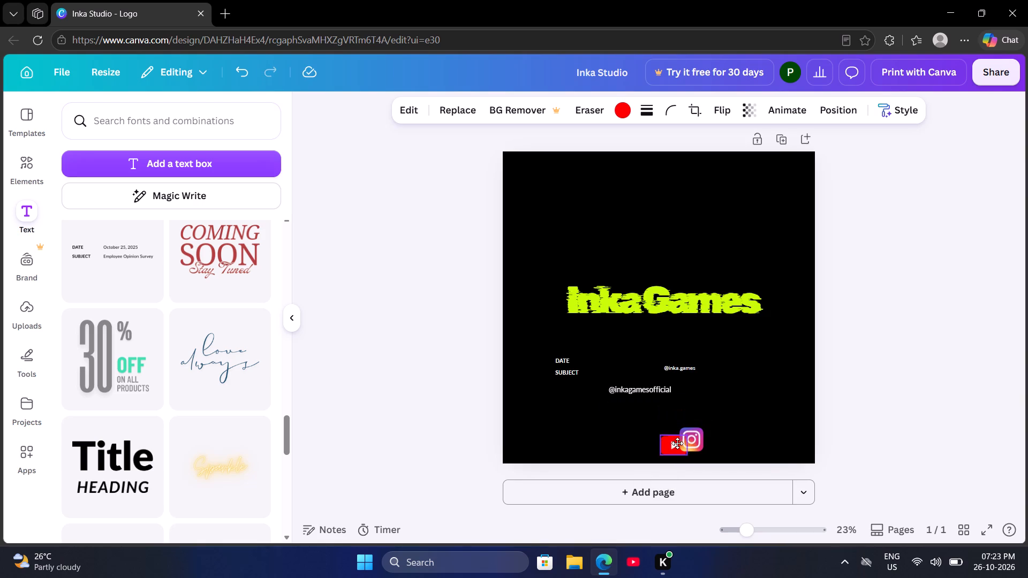
drag(677, 443, 690, 440)
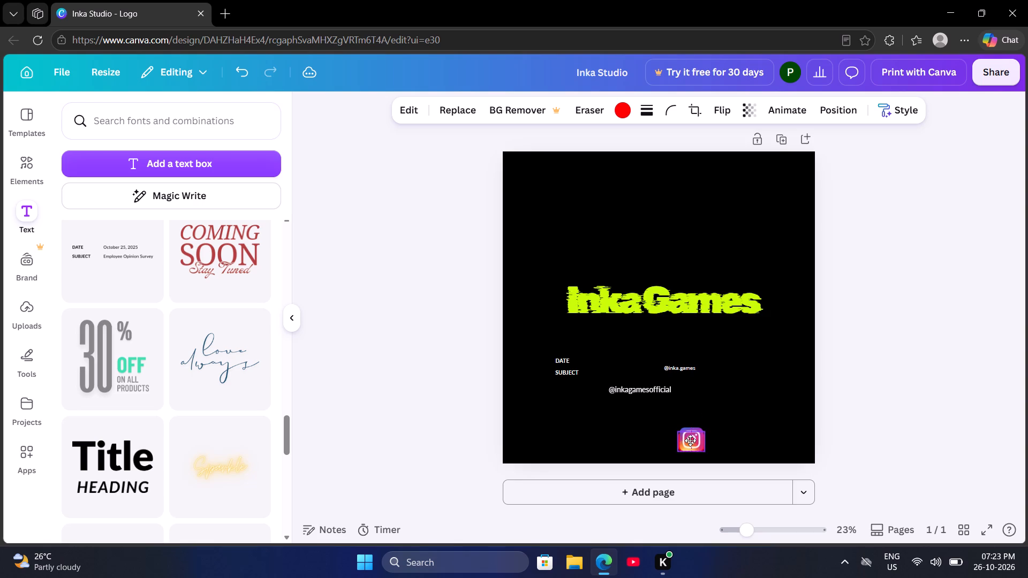
drag(690, 440, 572, 443)
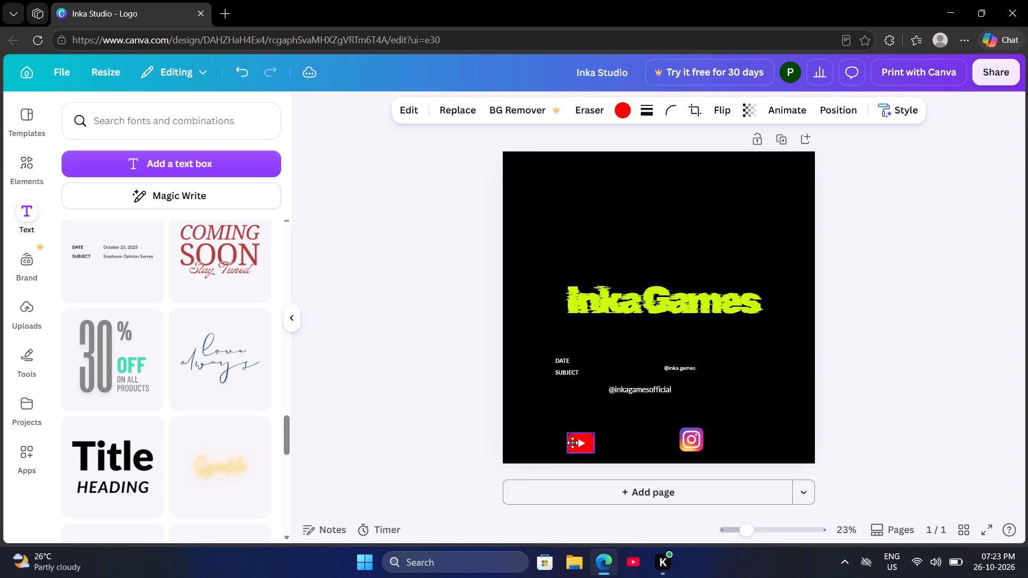
drag(572, 443, 562, 443)
click(719, 442)
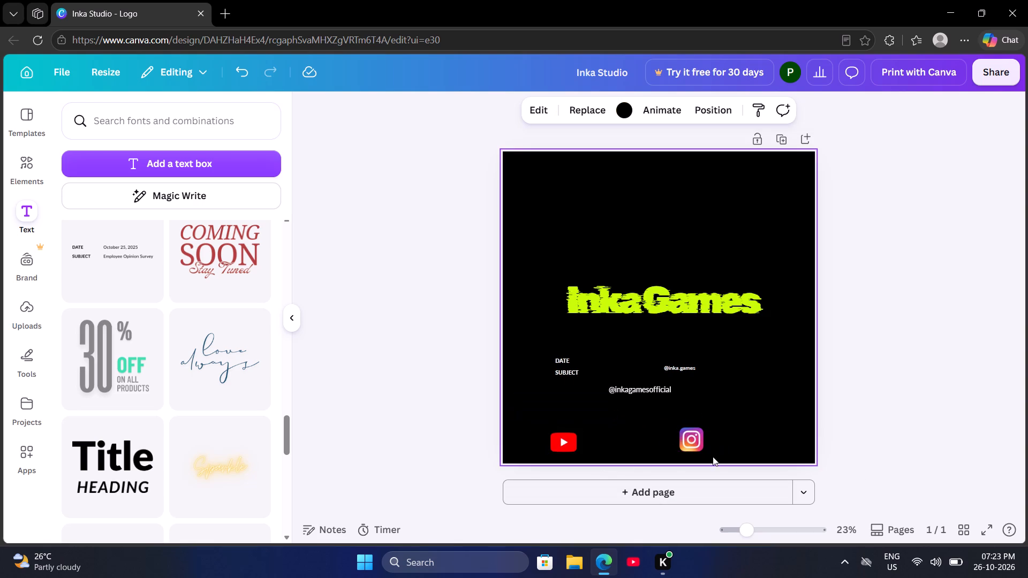
Resize the YouTube icon to about 162 × 120.
click(566, 444)
click(580, 455)
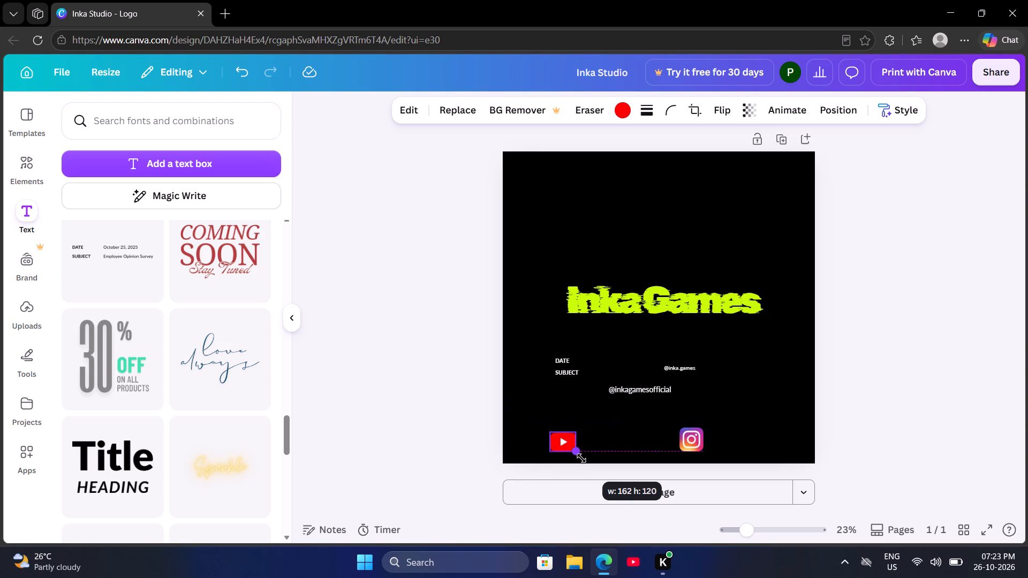
click(656, 418)
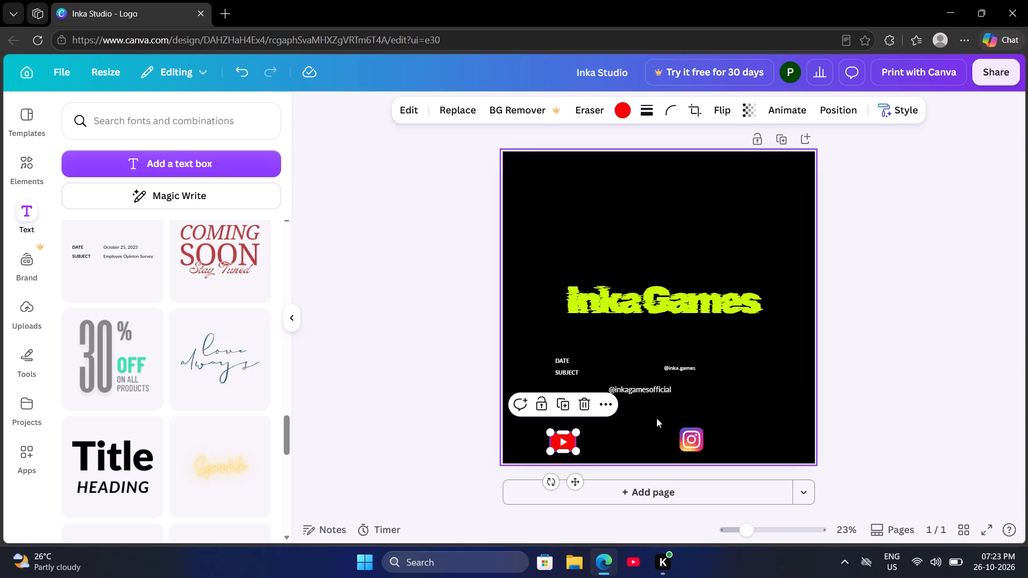
Move the Instagram icon towards the page's lower-right corner and resize it to about 157 × 157.
click(694, 437)
drag(701, 451, 696, 451)
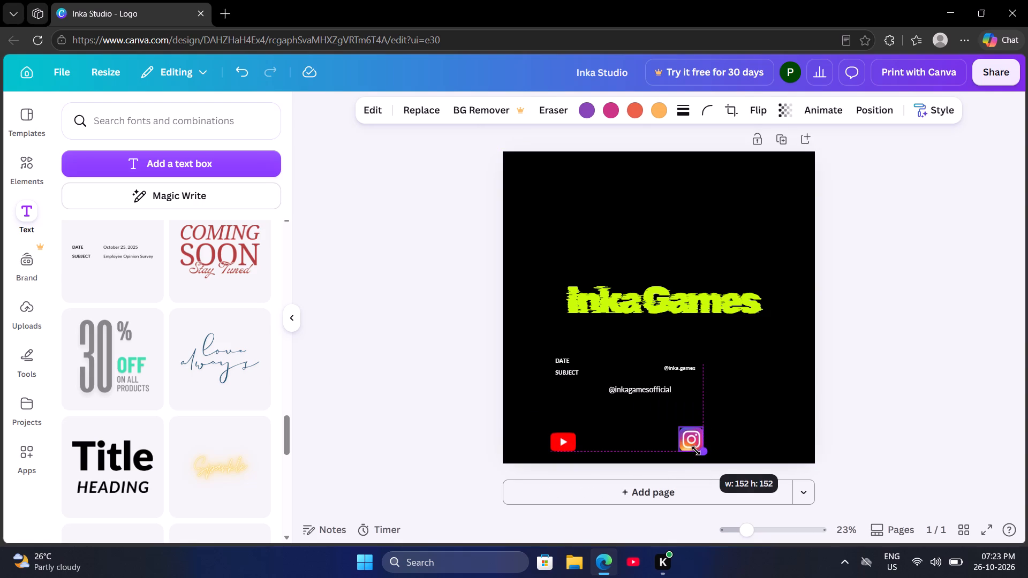
drag(696, 451, 697, 451)
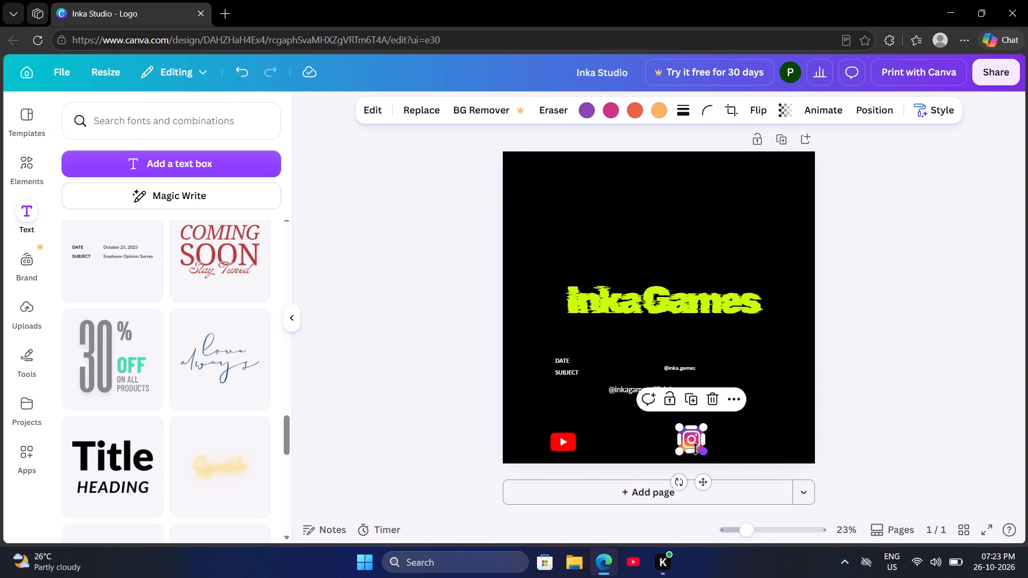
drag(694, 440, 744, 444)
click(757, 457)
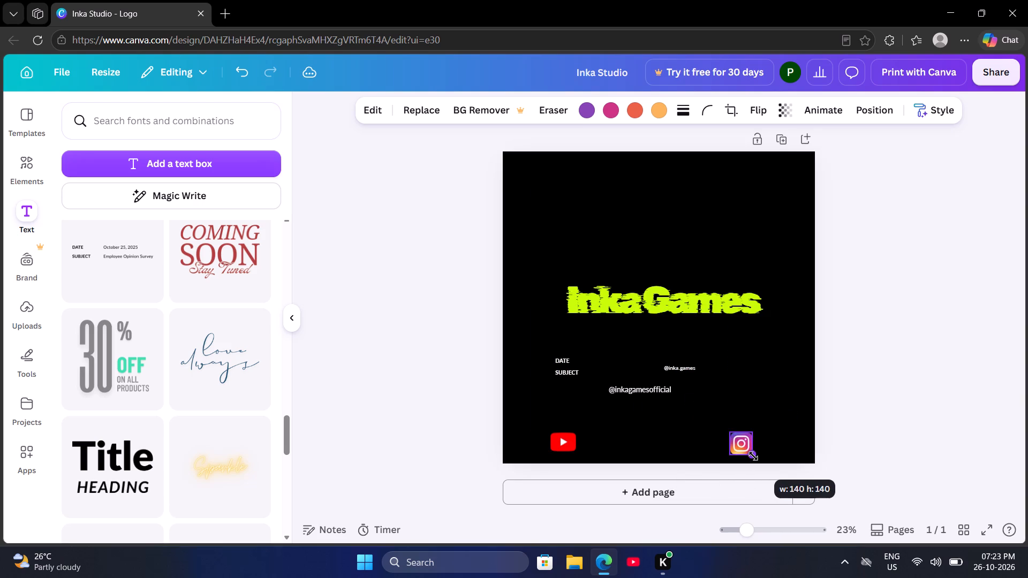
click(781, 431)
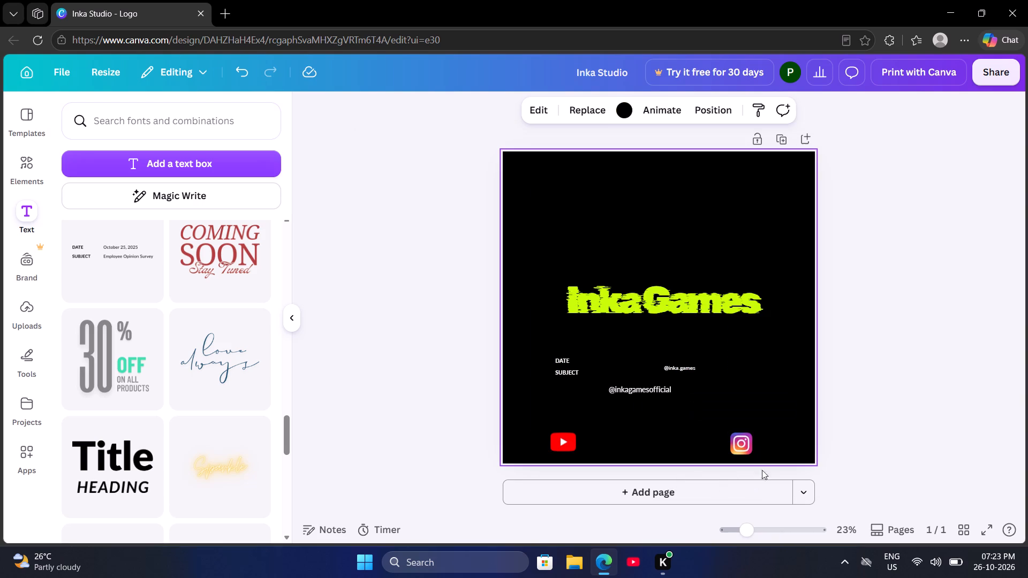
click(752, 437)
click(746, 444)
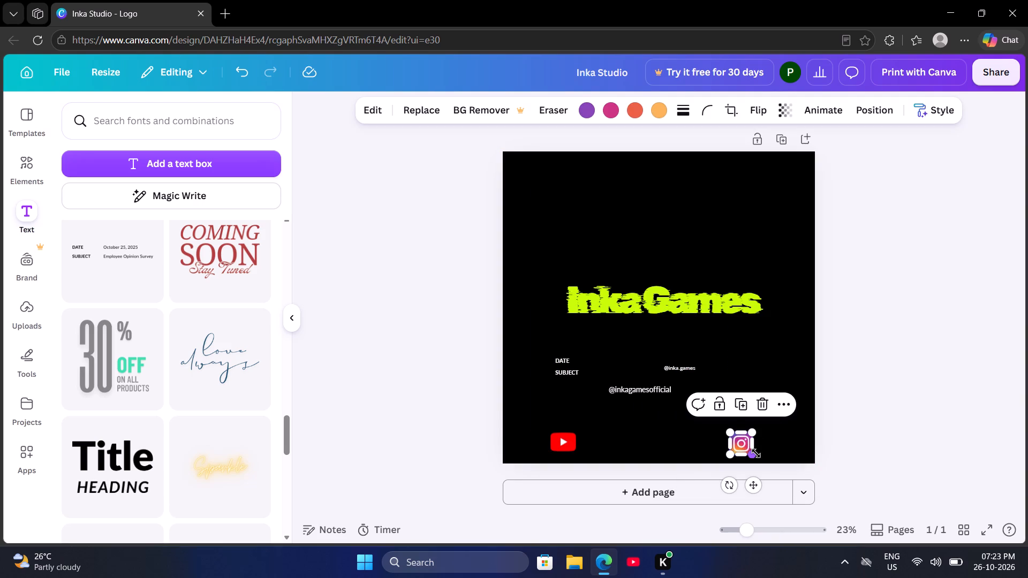
double_click(755, 455)
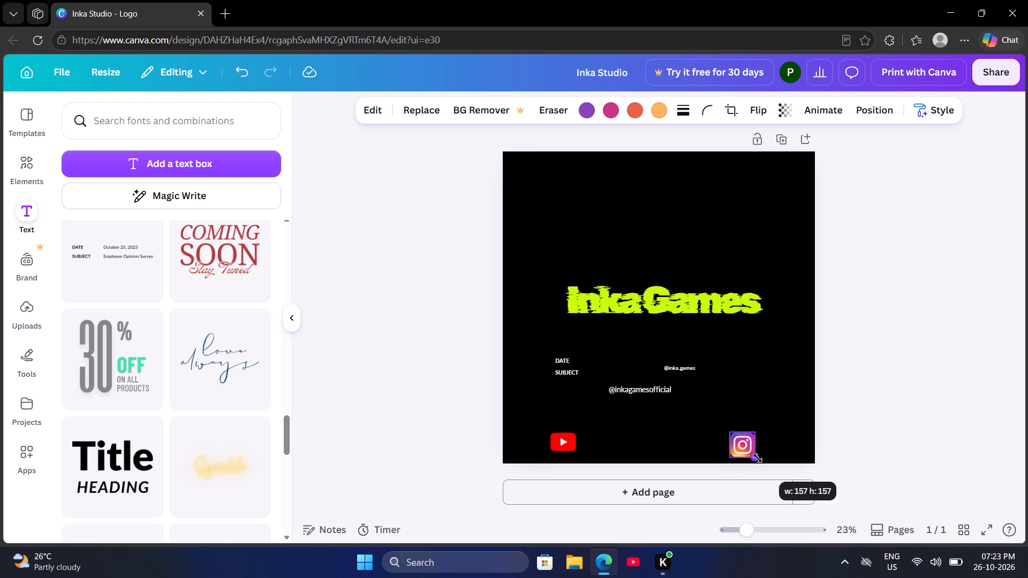
click(757, 458)
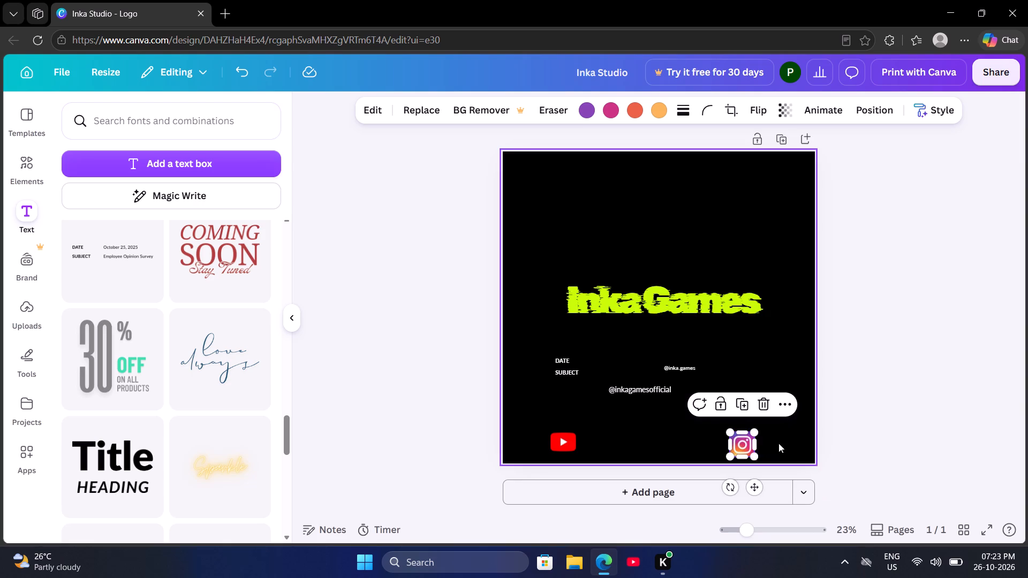
click(778, 443)
Shift the Instagram icon slightly inwards along the page bottom, towards the YouTube icon.
click(743, 444)
drag(743, 442, 725, 440)
drag(723, 440, 691, 442)
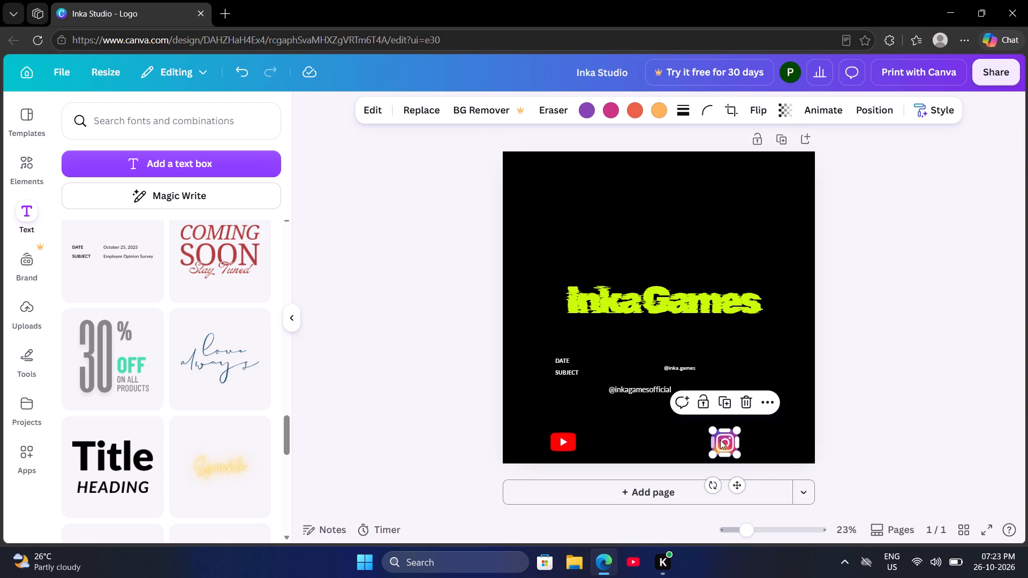
click(772, 438)
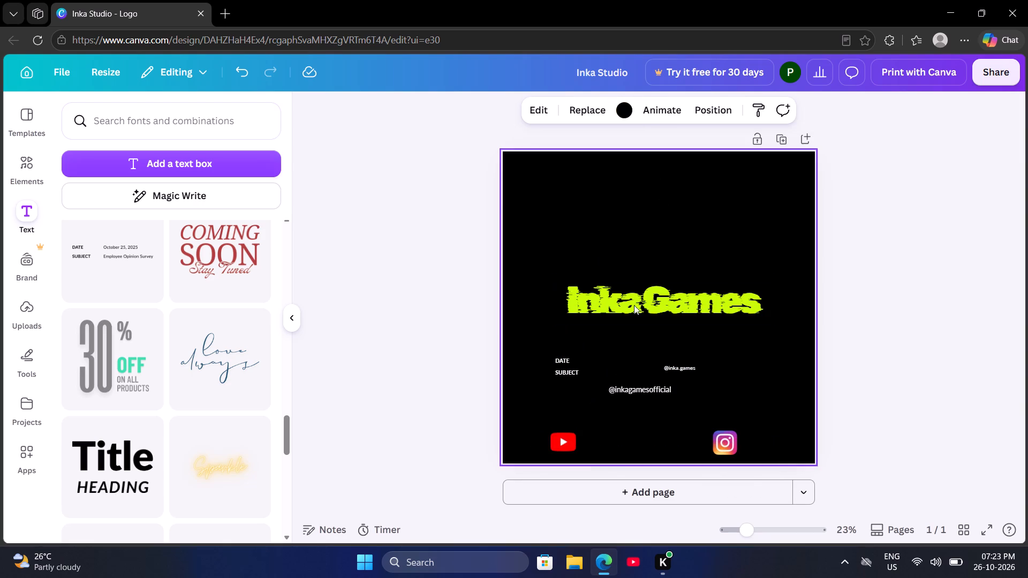
click(640, 389)
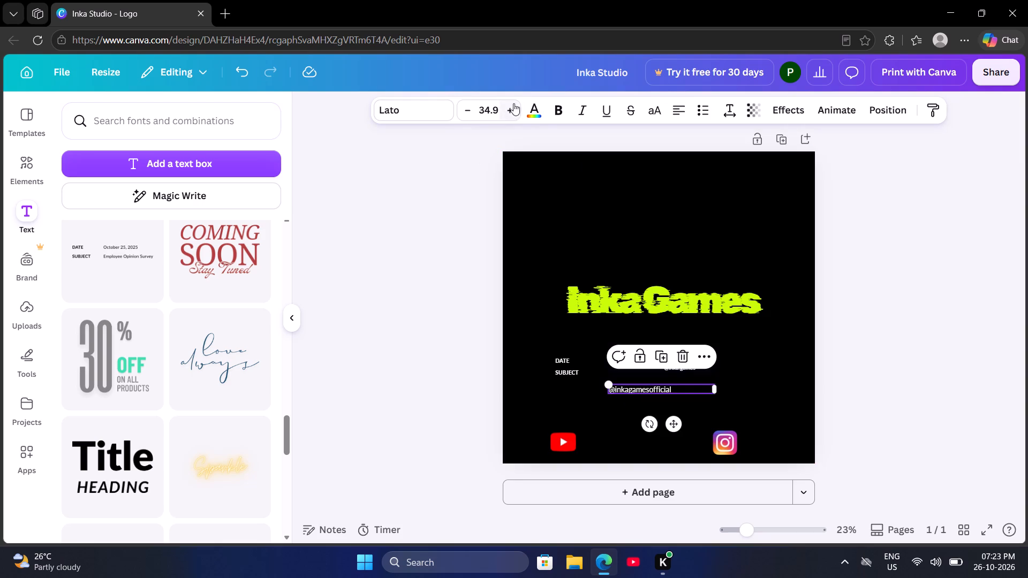
click(511, 110)
click(499, 111)
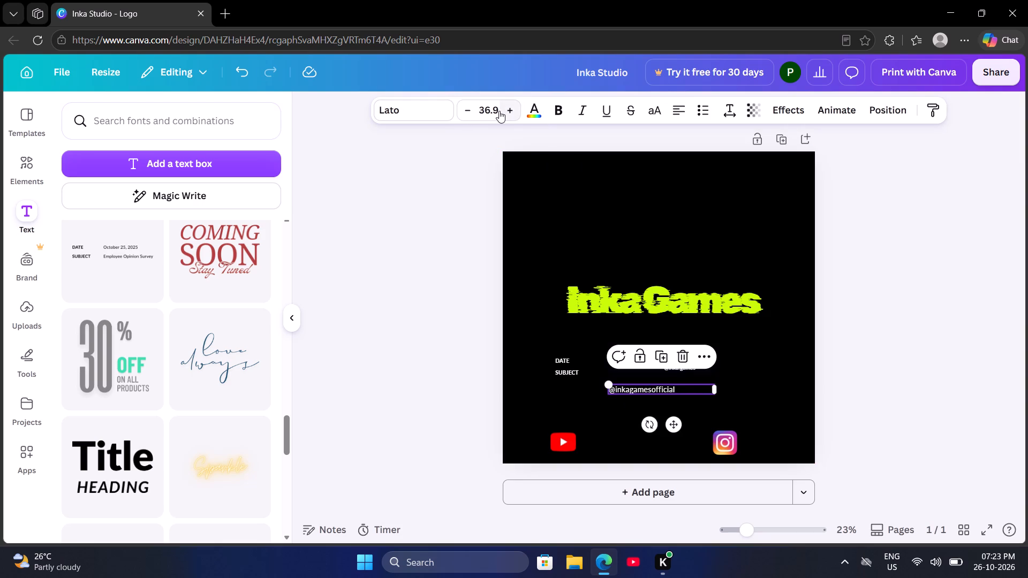
click(492, 110)
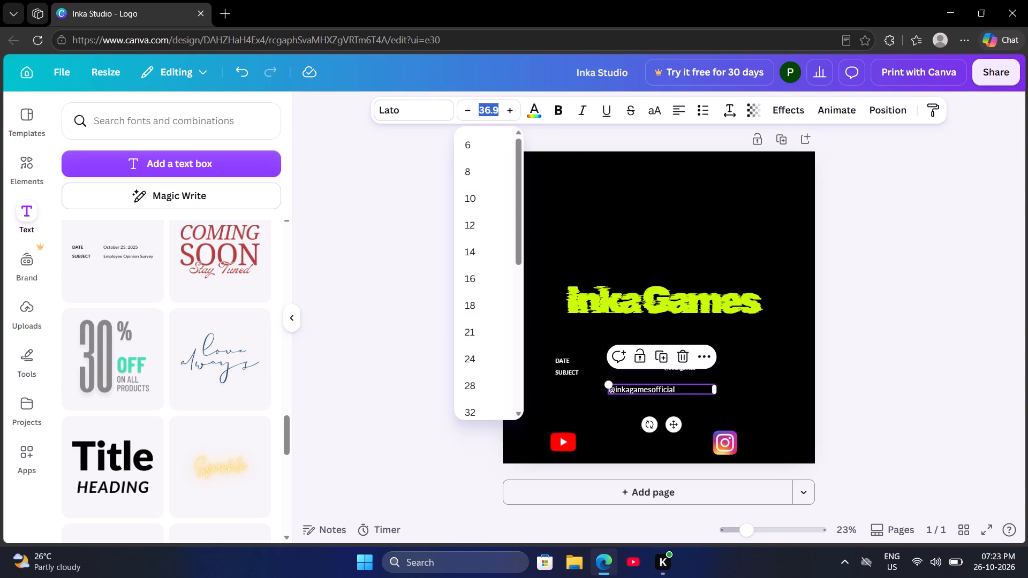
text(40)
click(762, 381)
click(677, 370)
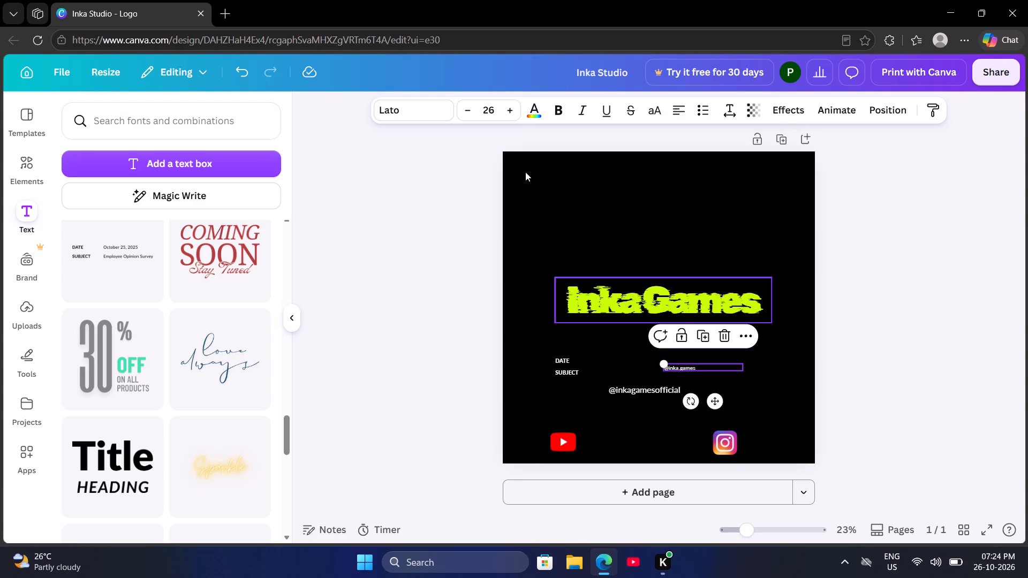
click(493, 106)
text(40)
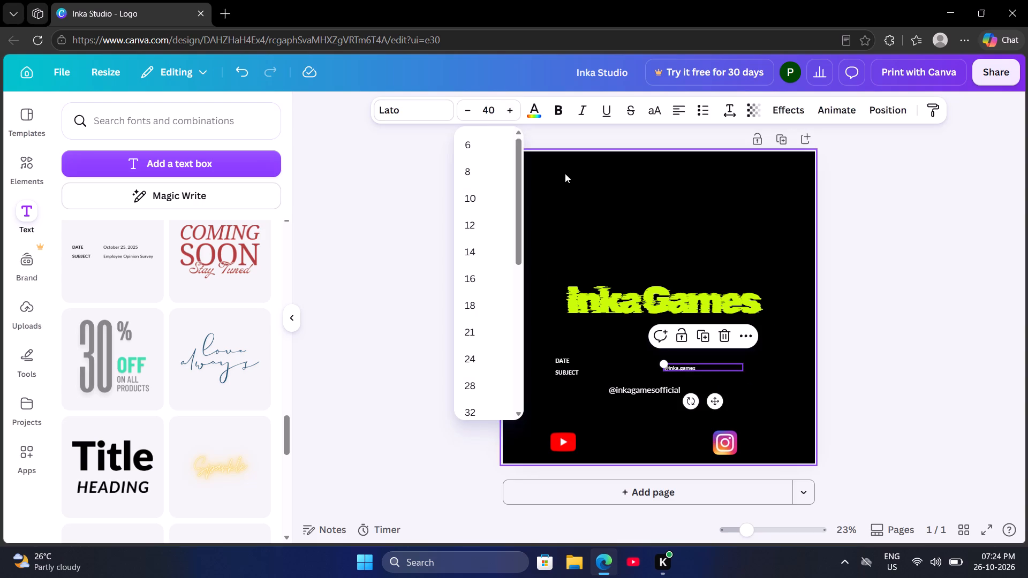
click(608, 178)
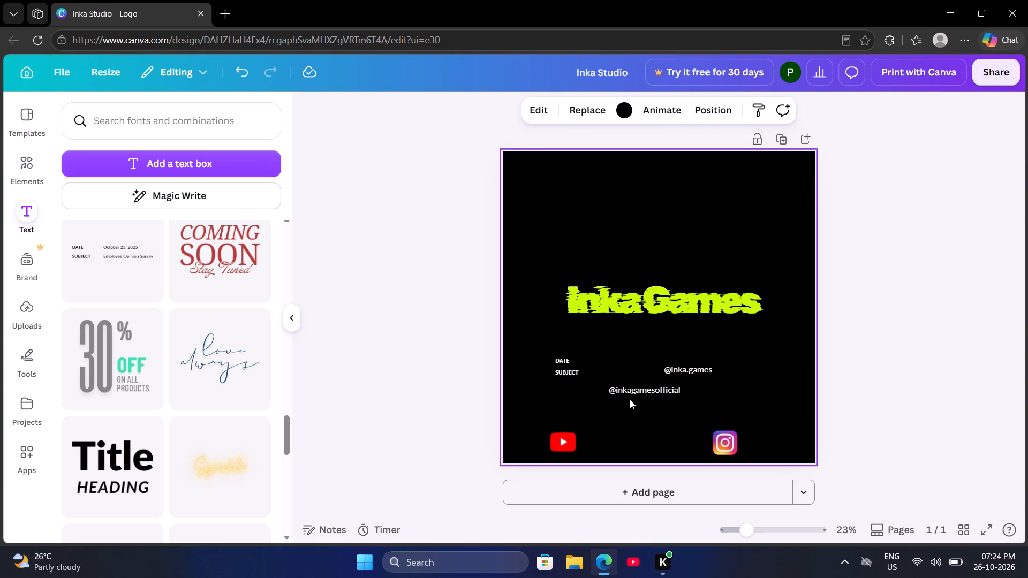
click(690, 368)
click(648, 390)
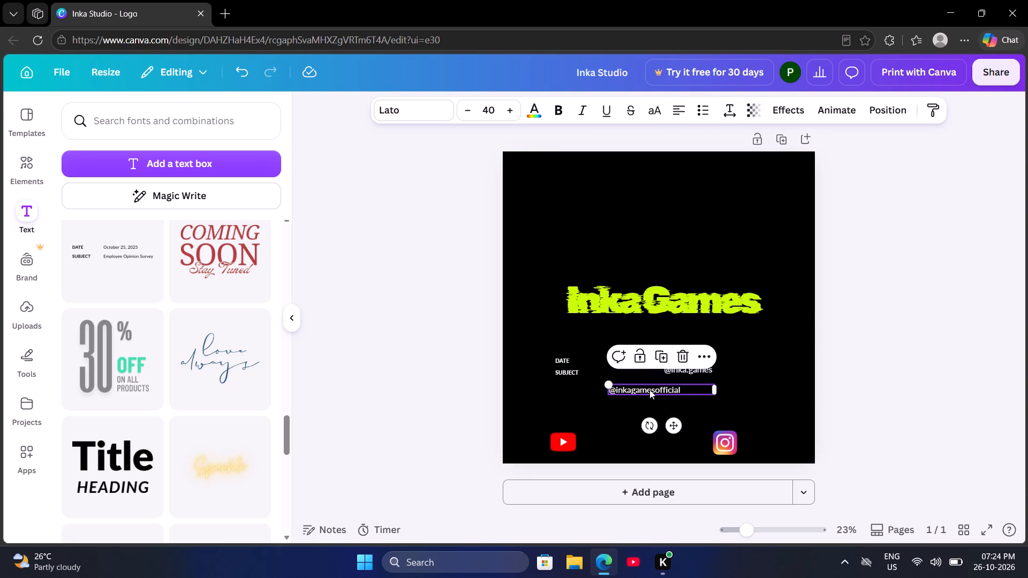
click(685, 368)
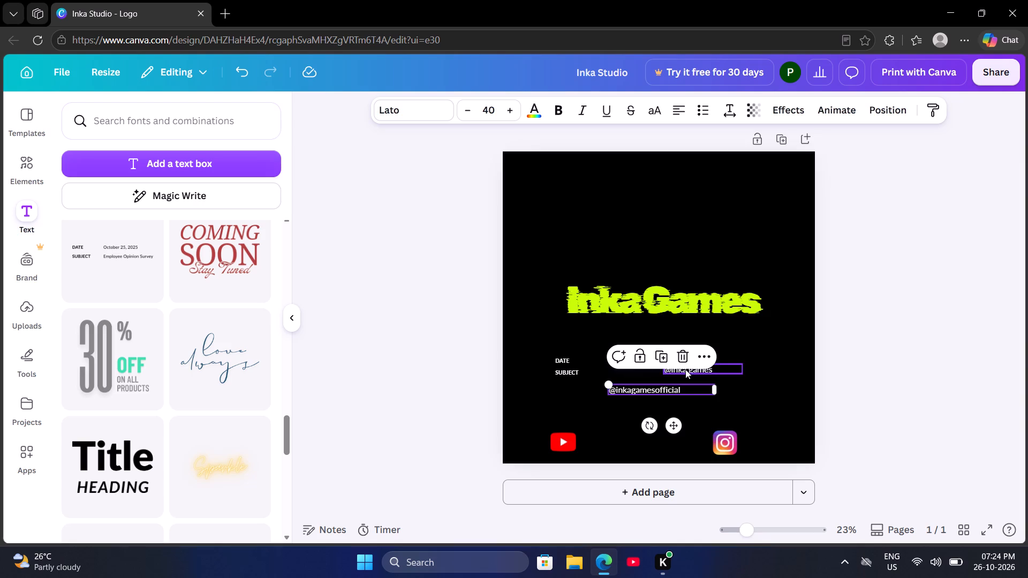
click(685, 369)
drag(693, 368, 769, 442)
drag(641, 386, 610, 439)
click(611, 439)
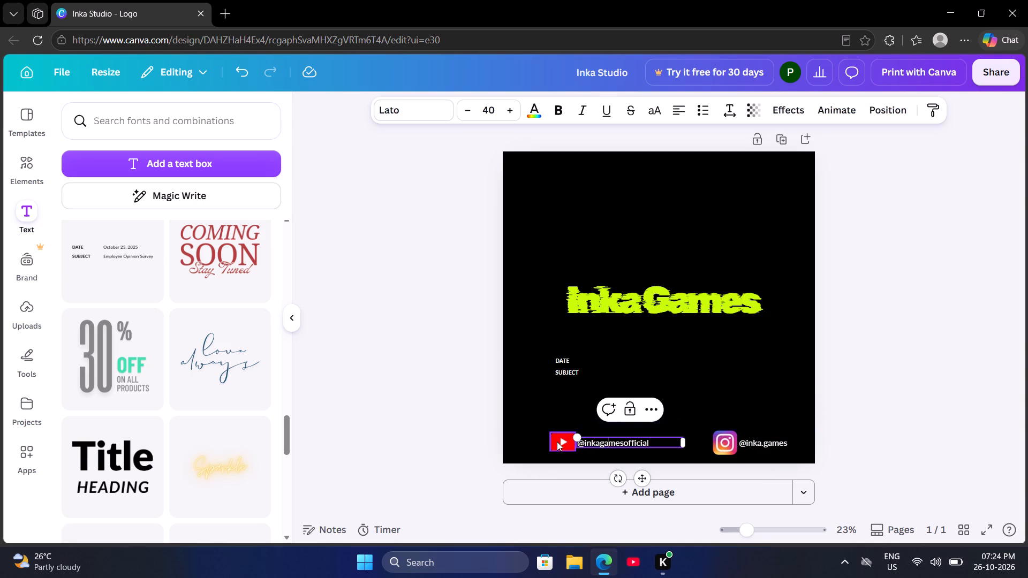
click(557, 441)
click(562, 440)
click(556, 440)
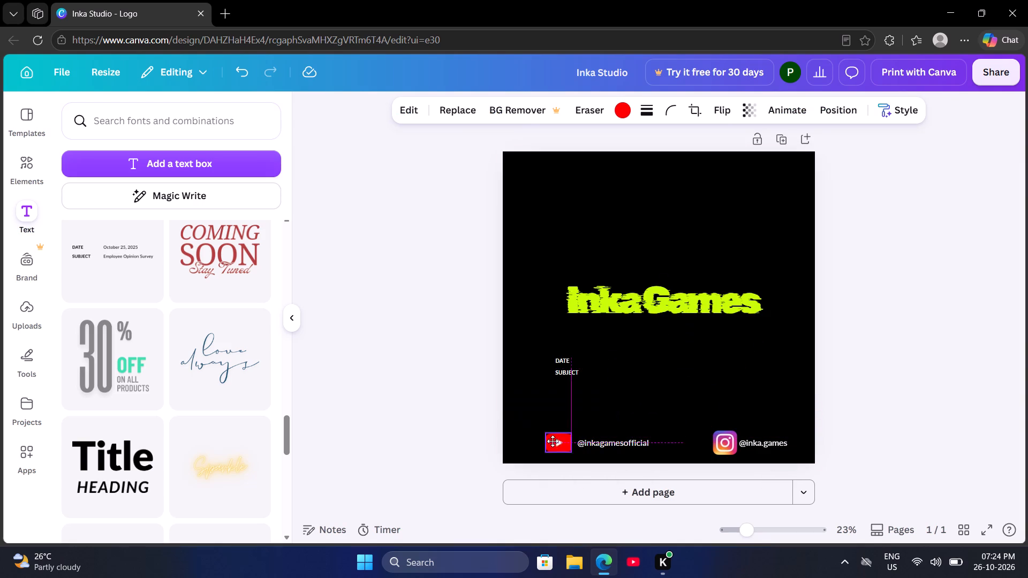
drag(560, 439, 545, 425)
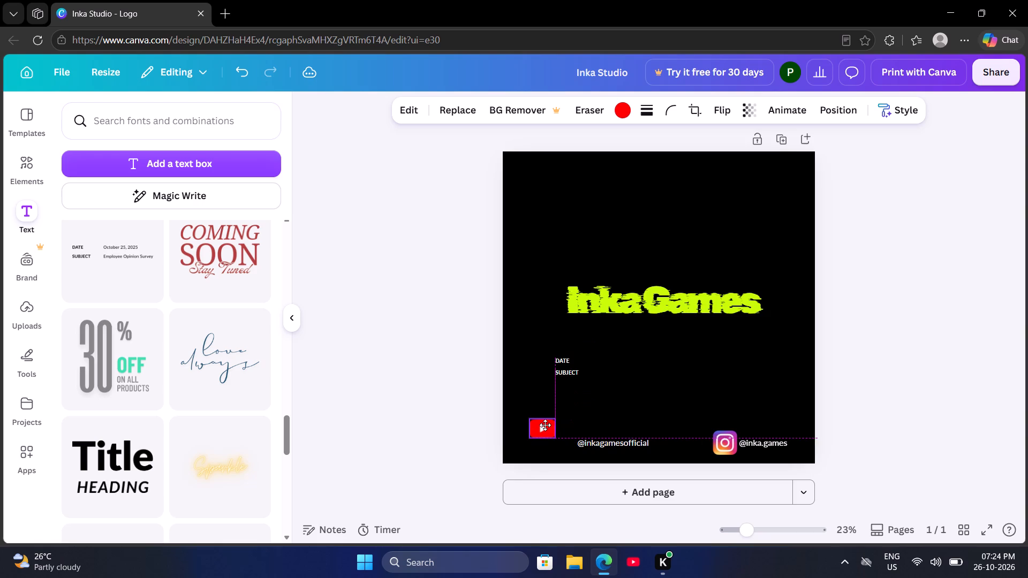
drag(545, 425, 548, 420)
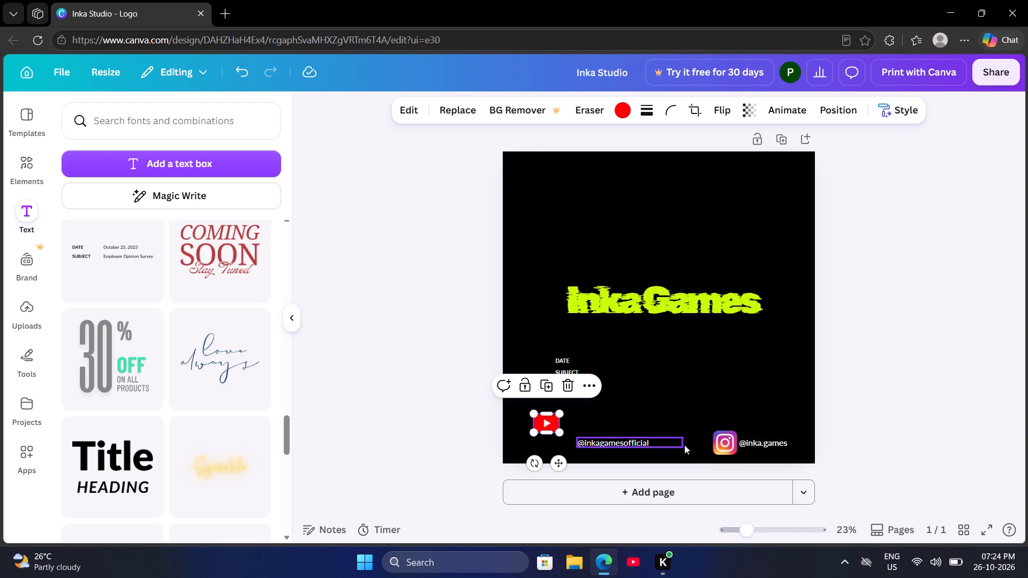
click(614, 439)
drag(610, 437, 604, 420)
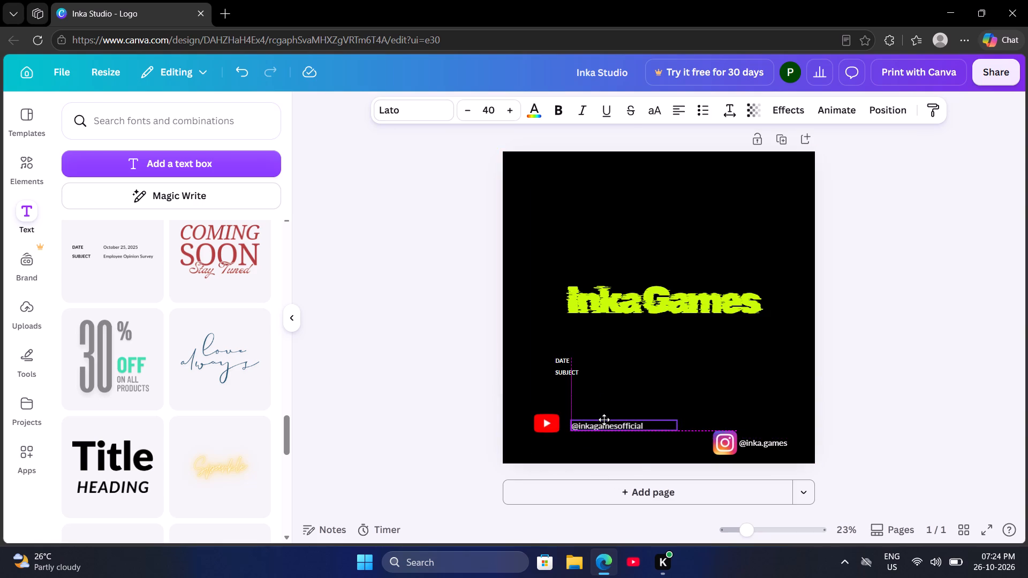
drag(604, 420, 604, 419)
drag(604, 418, 596, 414)
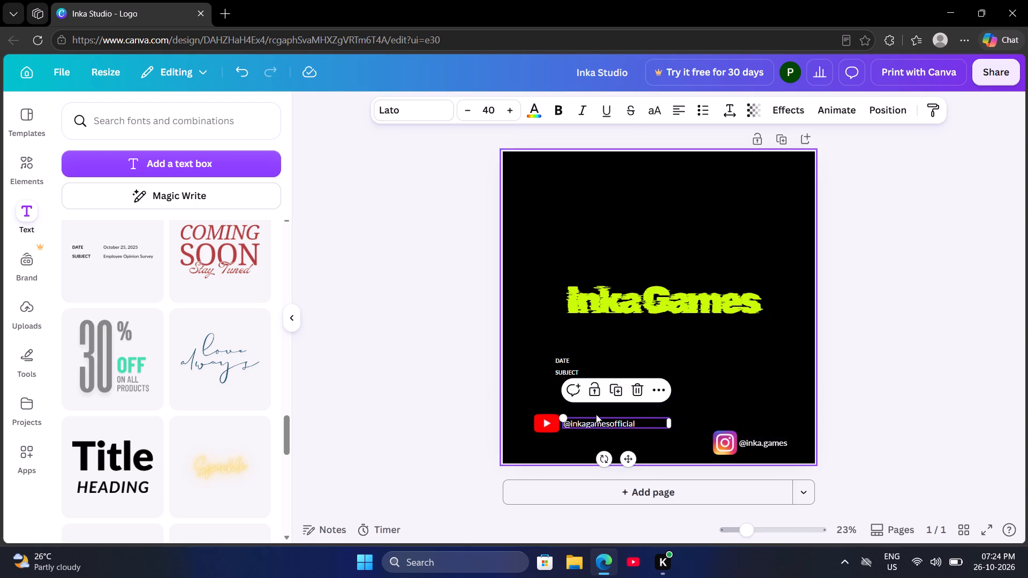
drag(720, 439, 697, 419)
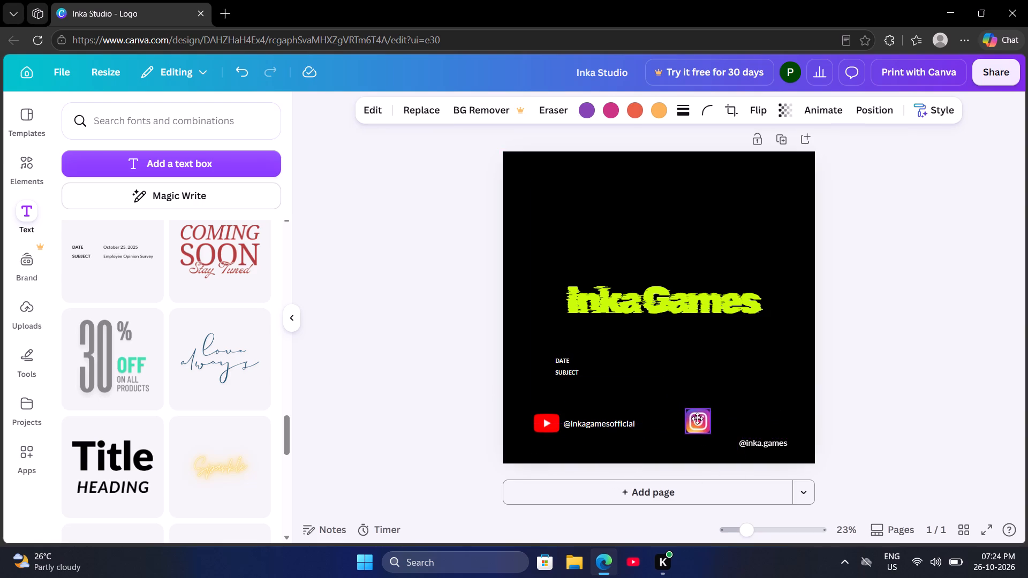
drag(697, 419, 696, 420)
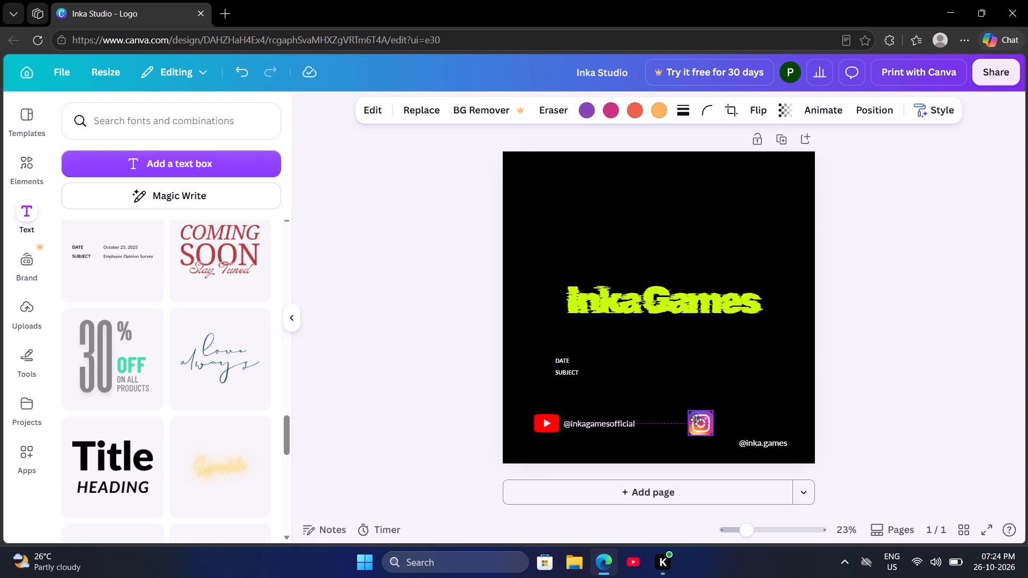
drag(696, 420, 685, 420)
click(747, 440)
drag(754, 440, 739, 422)
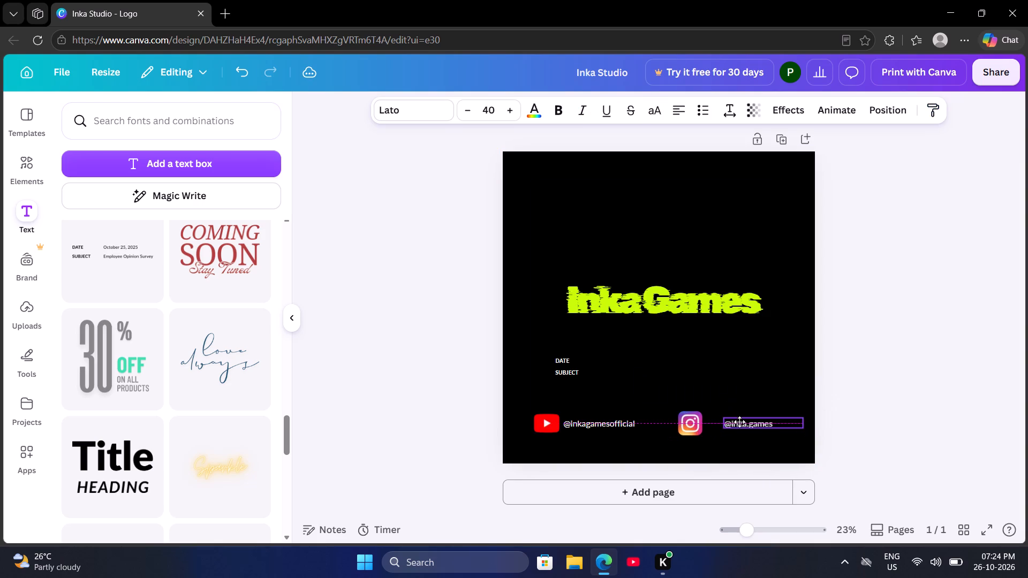
drag(739, 422, 743, 423)
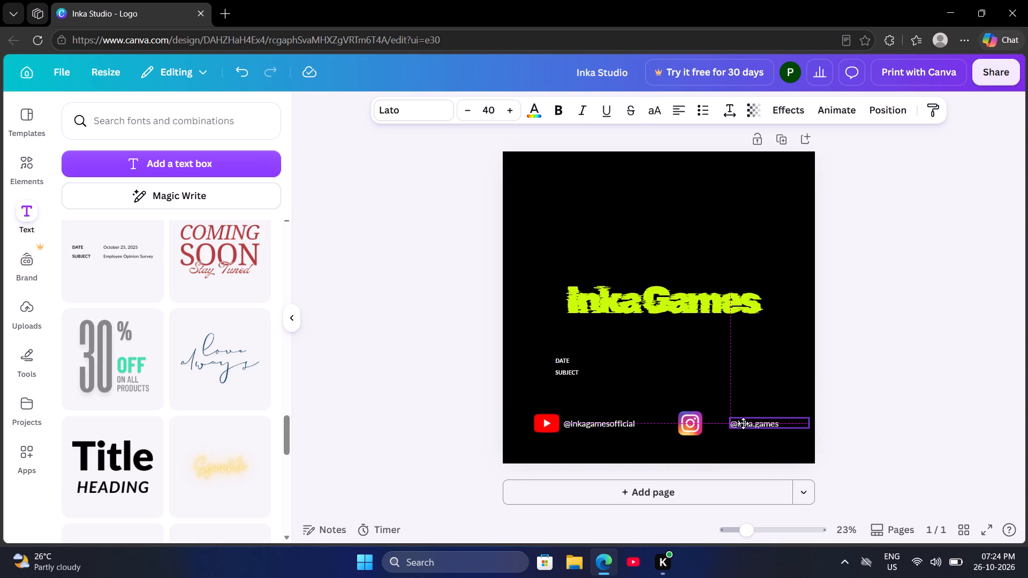
drag(743, 423, 727, 421)
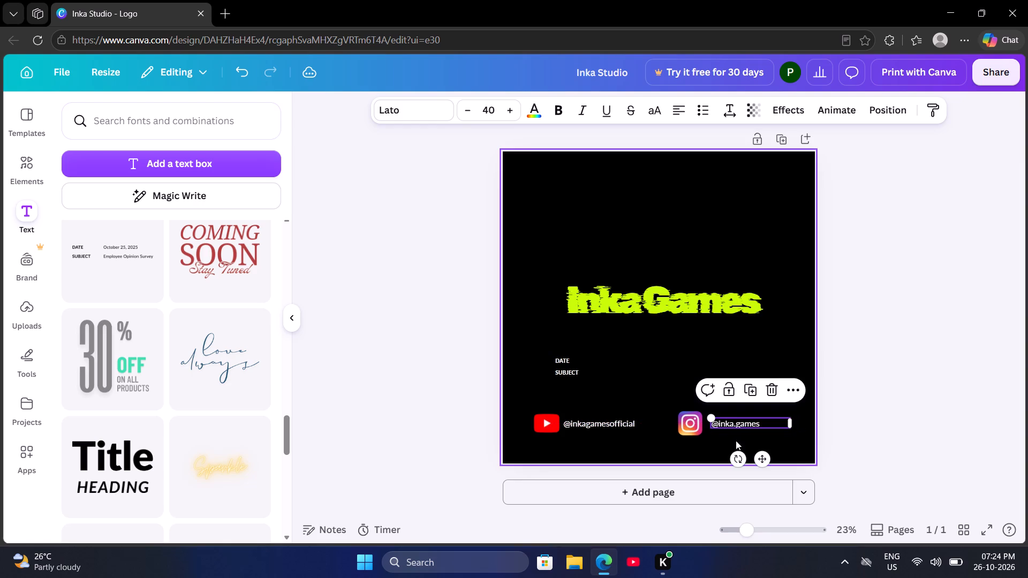
click(690, 443)
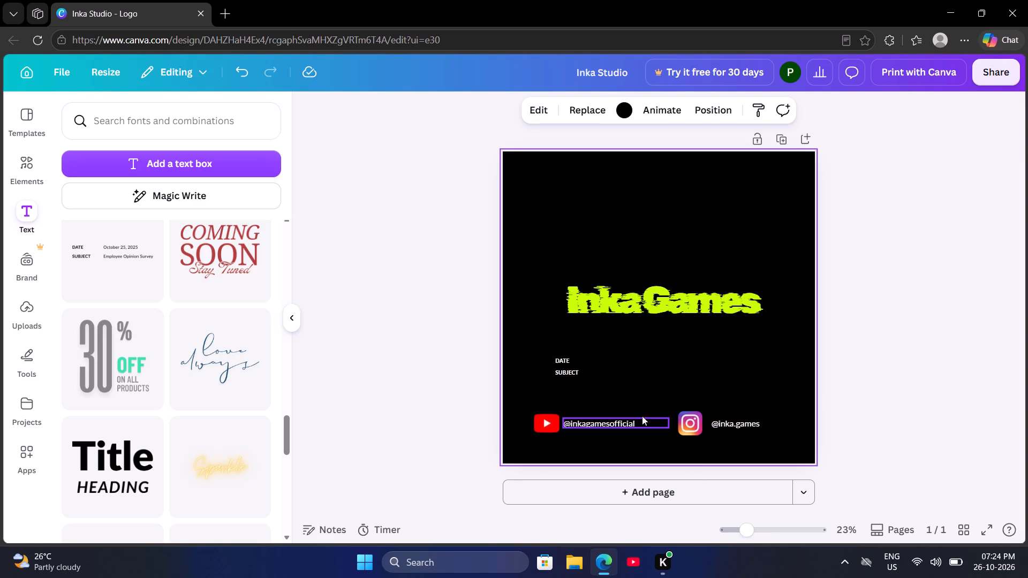
Enlarge the "DATE" text to a font size of about 80.7 and place it above the social handles, near the page's centre.
click(562, 359)
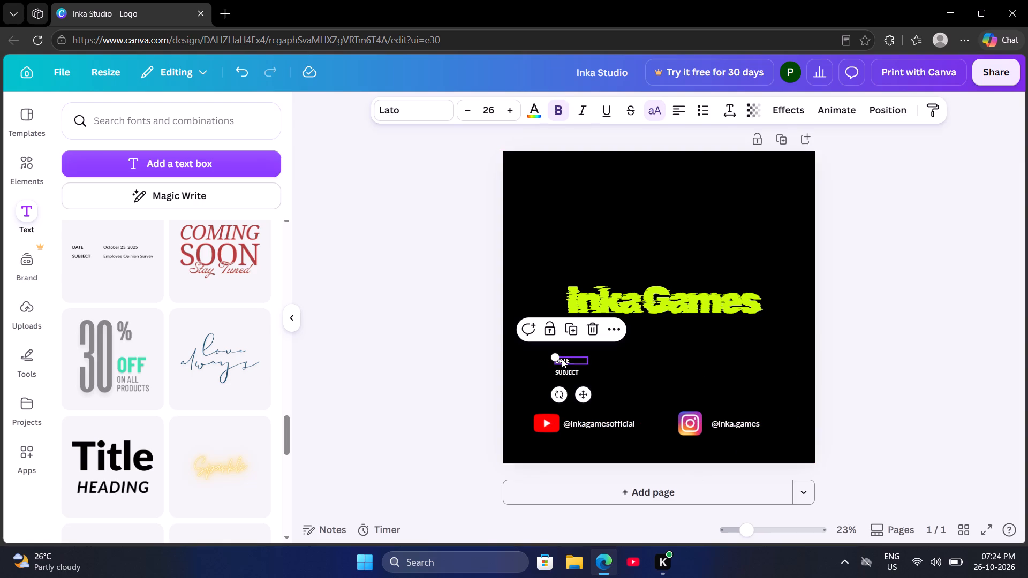
drag(565, 359, 668, 379)
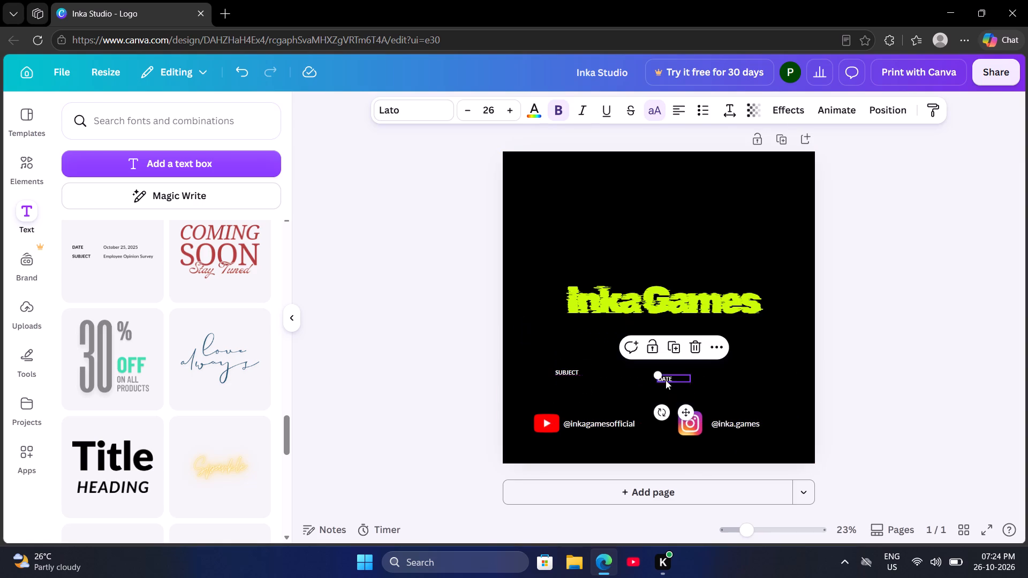
drag(656, 372, 589, 354)
drag(639, 372, 681, 385)
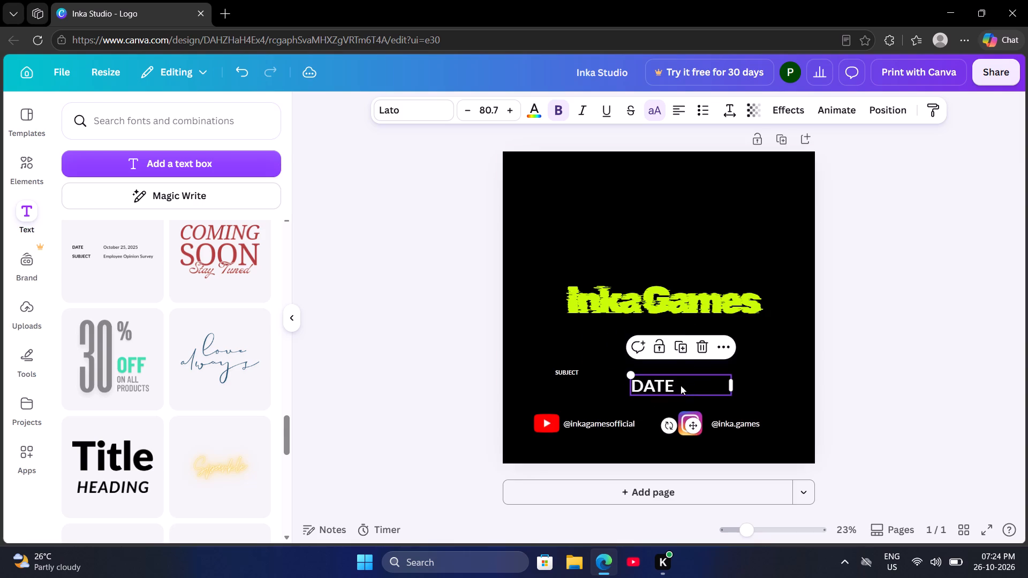
Replace the "DATE" text with the pasted copyright text, trimmed to "© 2026".
click(681, 385)
key(BackSpace)
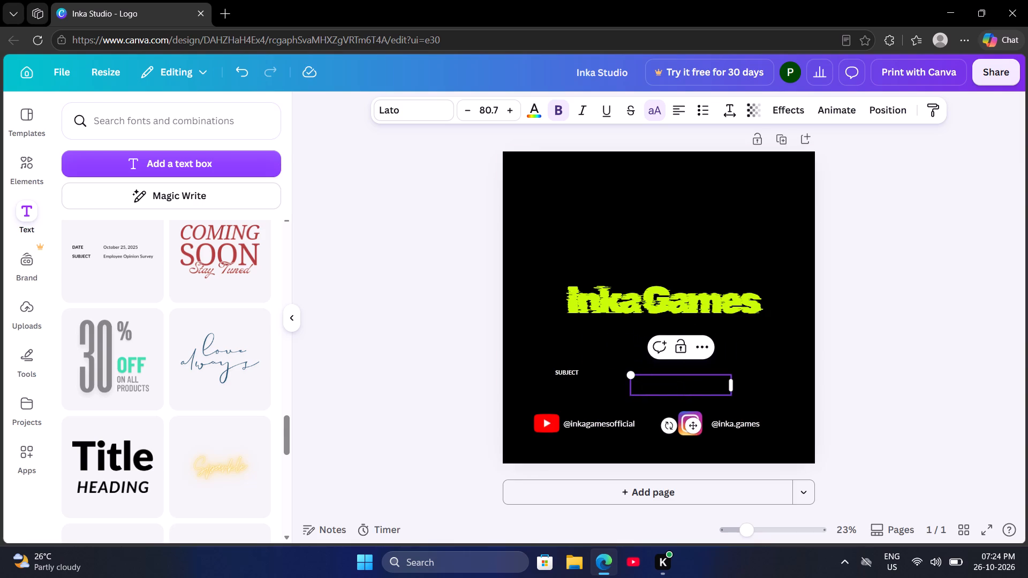
key(ctrl+v)
key(BackSpace)
Enter the year 2026 in the copyright text directly after the © sign, without a space between them.
key(space)
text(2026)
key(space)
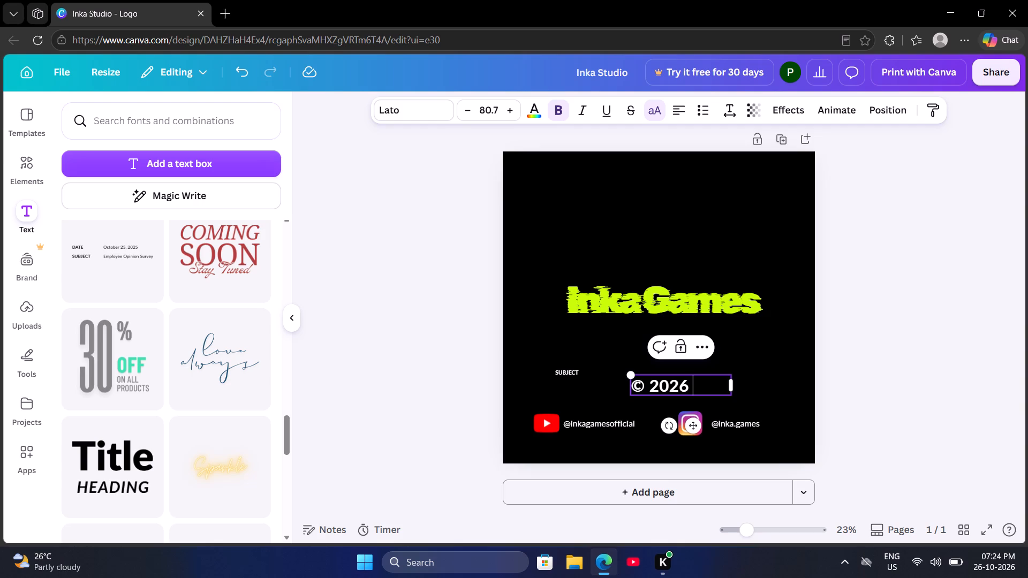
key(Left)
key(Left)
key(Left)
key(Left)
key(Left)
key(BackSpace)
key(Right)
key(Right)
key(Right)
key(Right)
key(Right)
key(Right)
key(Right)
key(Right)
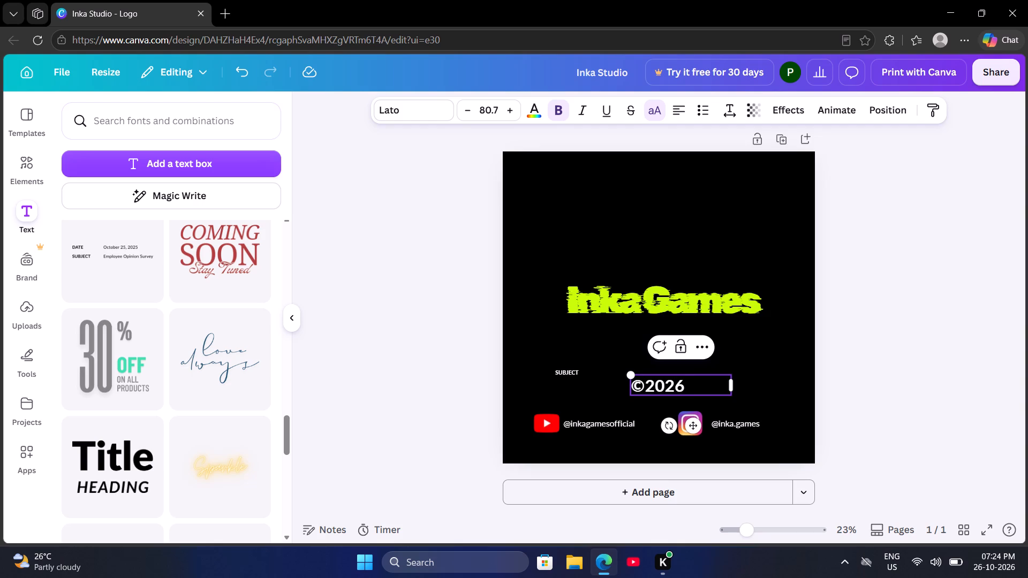
Complete the copyright text after the year with "Inka games. all rights reserved".
text(Inka)
key(BackSpace)
key(BackSpace)
key(BackSpace)
key(BackSpace)
text(Ina)
key(BackSpace)
key(BackSpace)
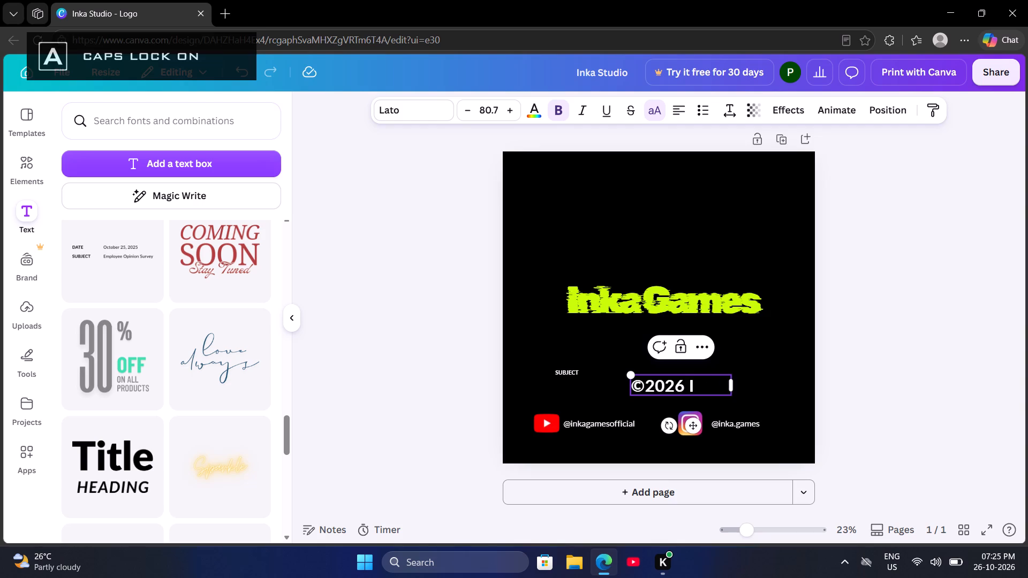
text(NKS)
key(BackSpace)
key(BackSpace)
key(BackSpace)
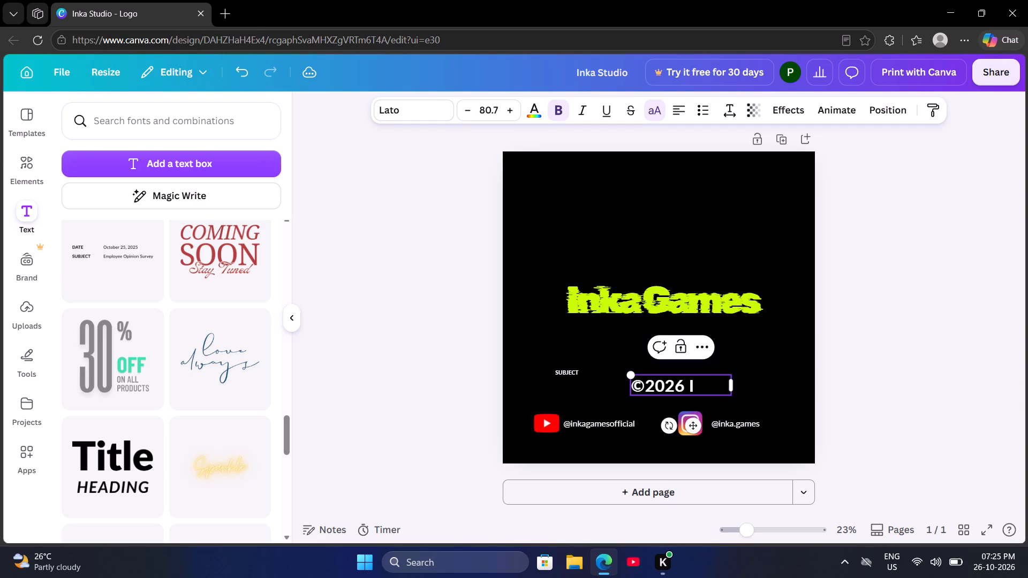
text(nka games)
text(. all rights)
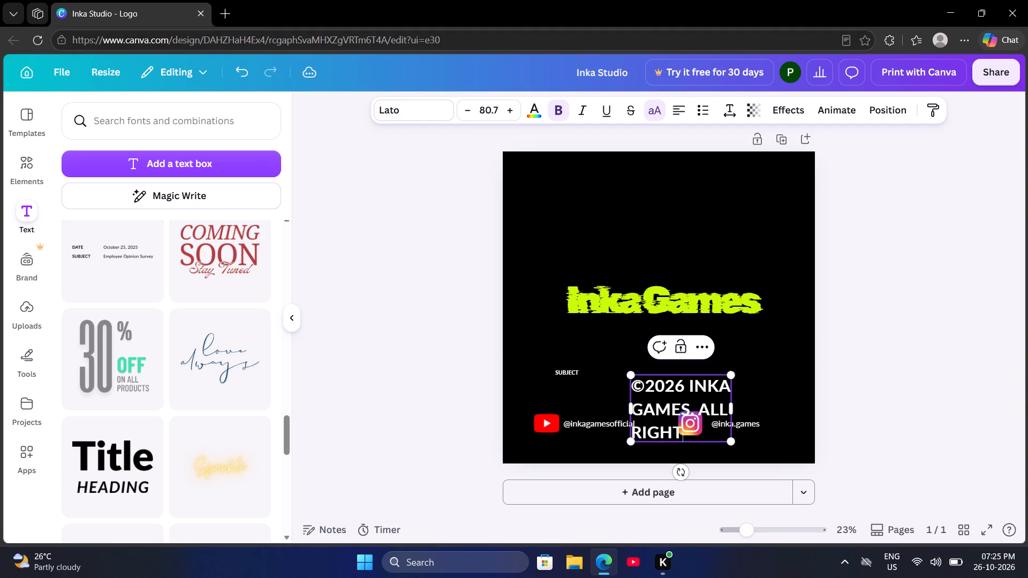
key(space)
text(reserved)
Widen the copyright text box until its text wraps onto two lines, and move it above the social handles.
drag(684, 403, 622, 387)
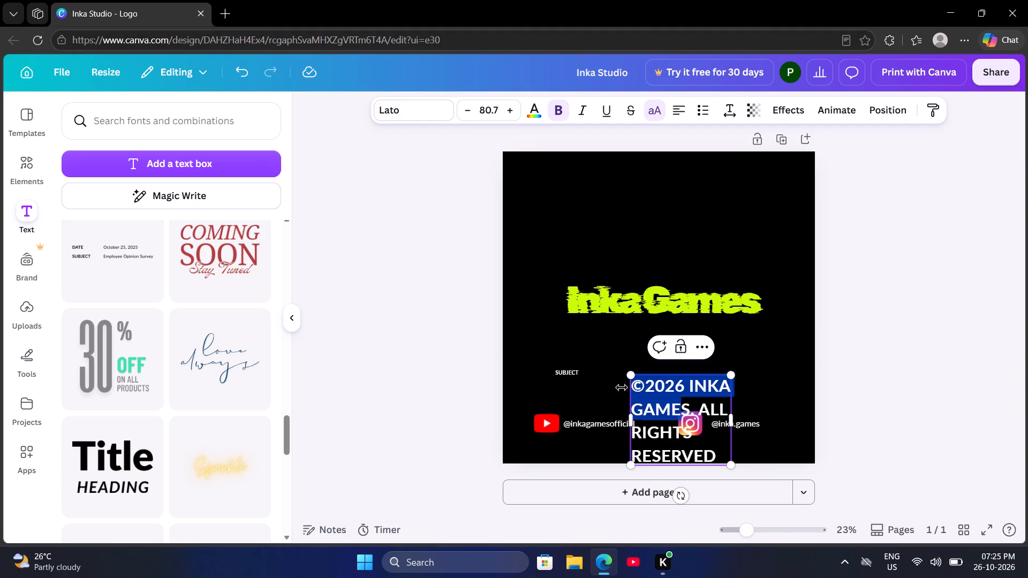
drag(622, 387, 657, 399)
click(659, 399)
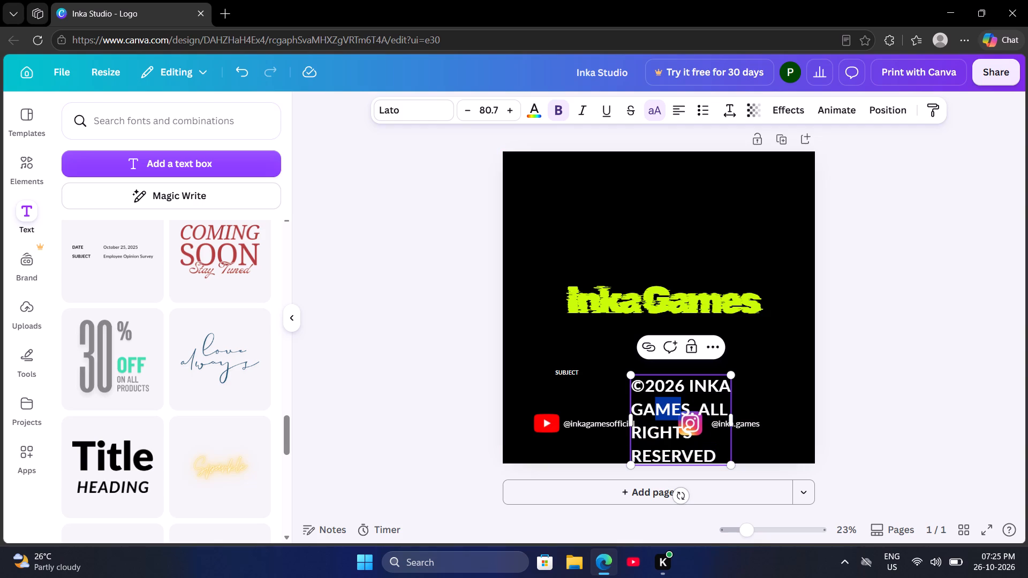
drag(731, 419, 793, 418)
double_click(817, 418)
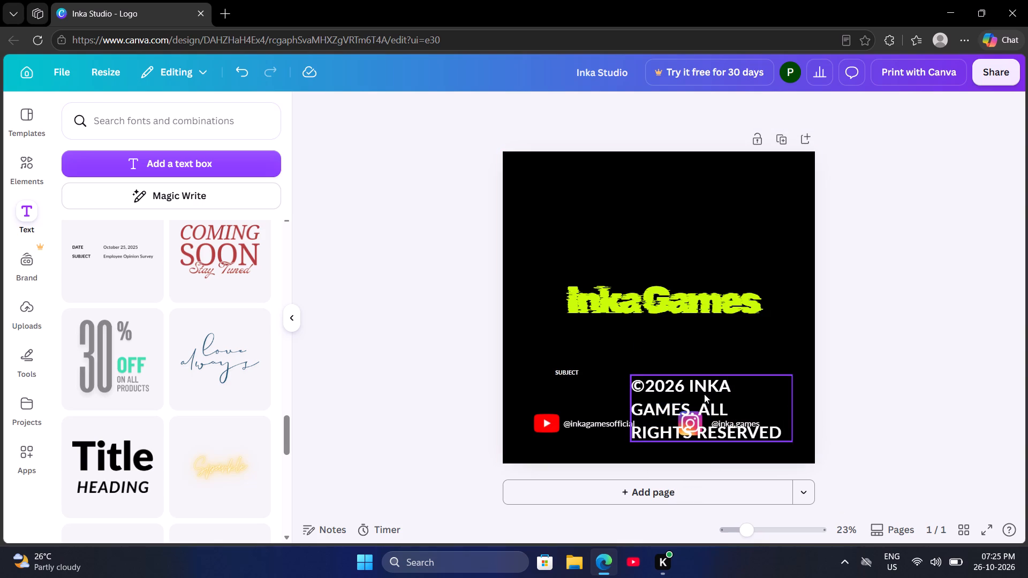
click(654, 391)
drag(729, 404, 670, 390)
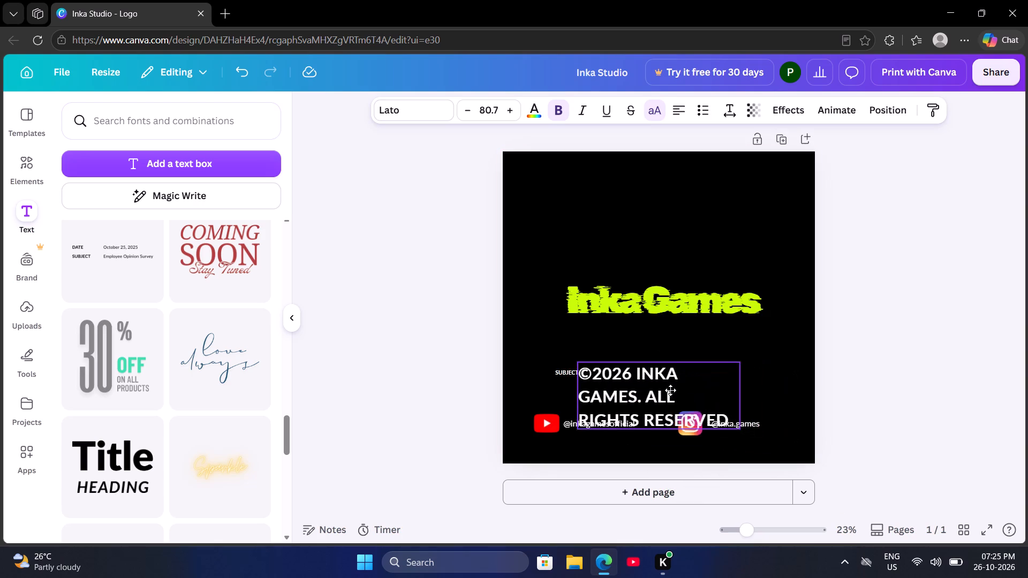
drag(670, 390, 651, 373)
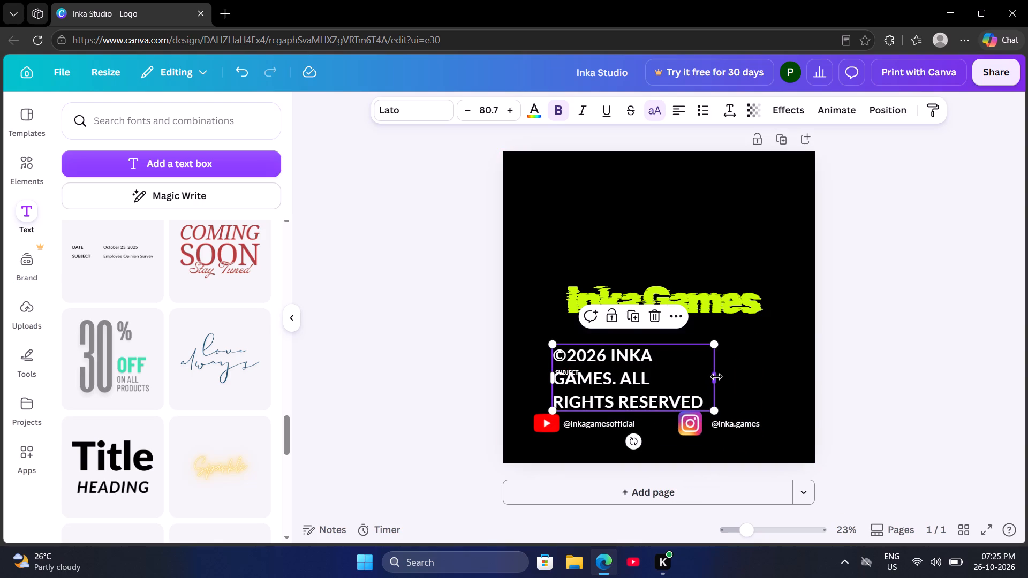
drag(716, 377, 767, 374)
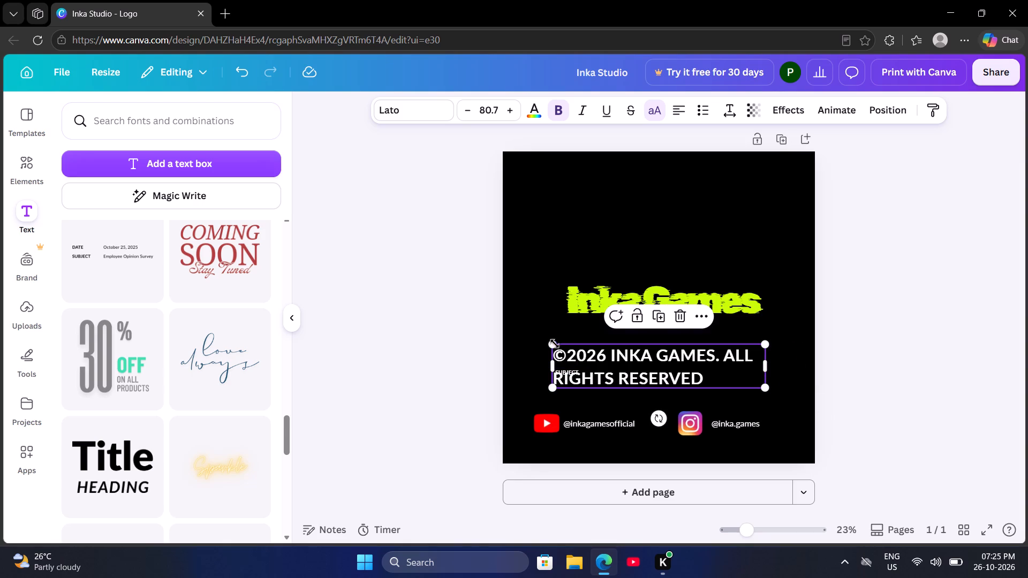
Set the copyright text's font size to 50.
click(488, 104)
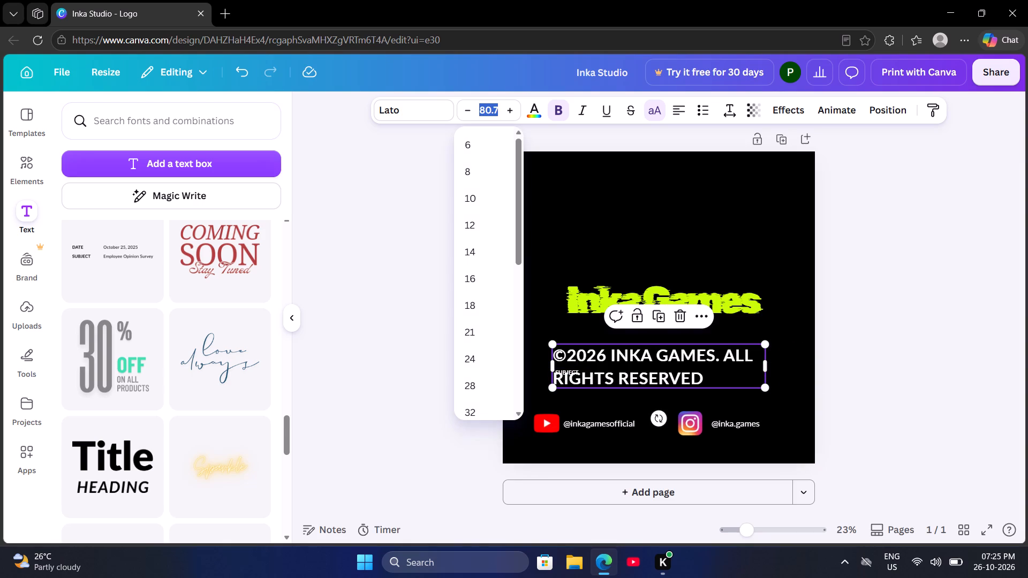
text(50)
click(721, 242)
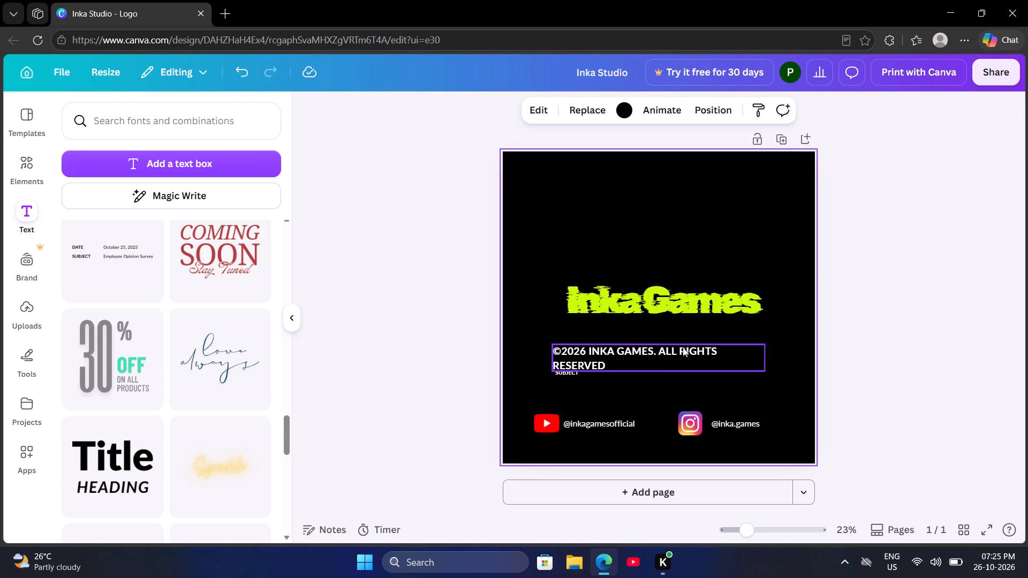
Widen the copyright text box to about 1,440 so it fits on one line, and place it just above the social handles.
click(665, 347)
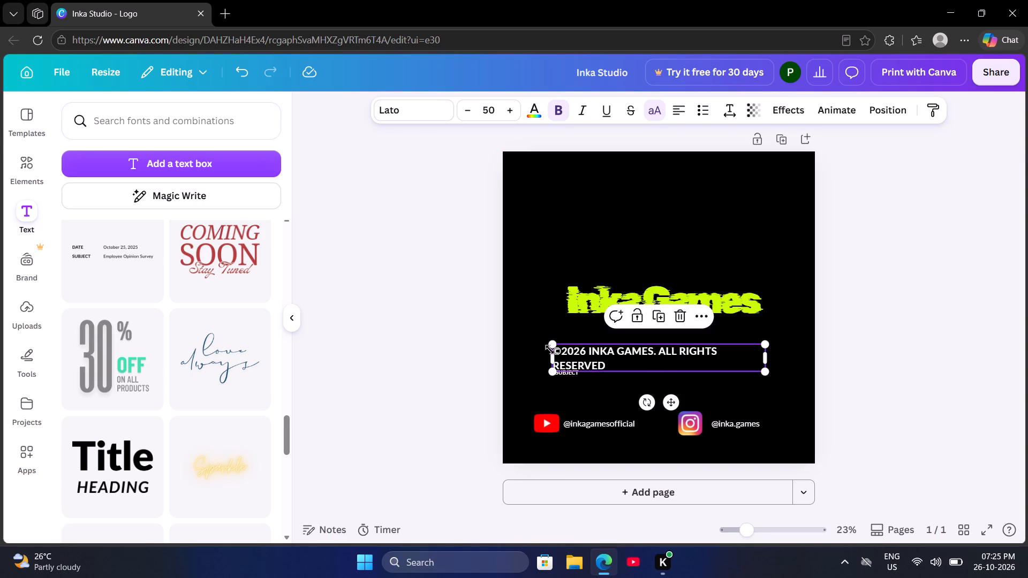
drag(551, 361, 539, 367)
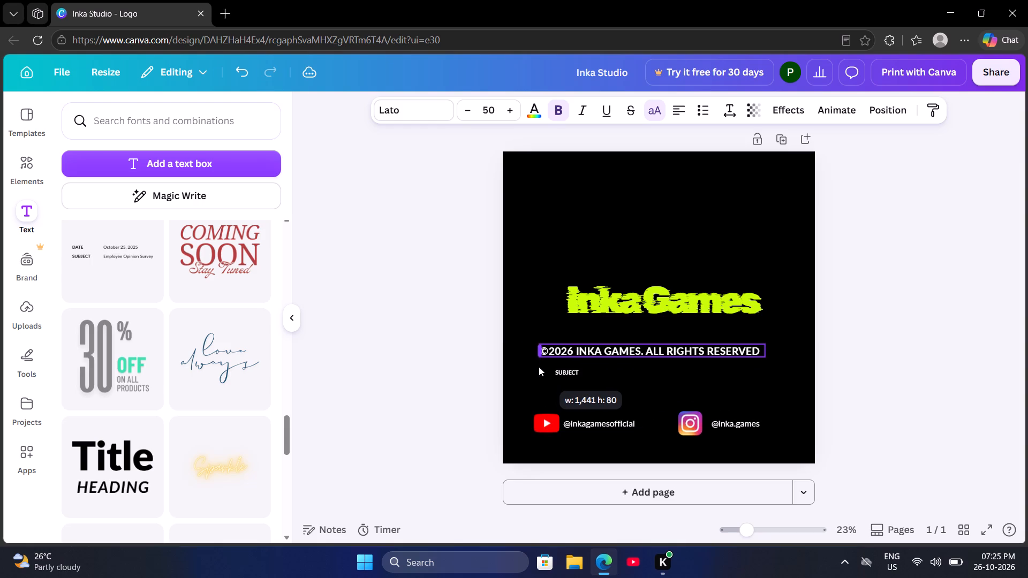
drag(539, 367, 541, 367)
drag(645, 349, 661, 381)
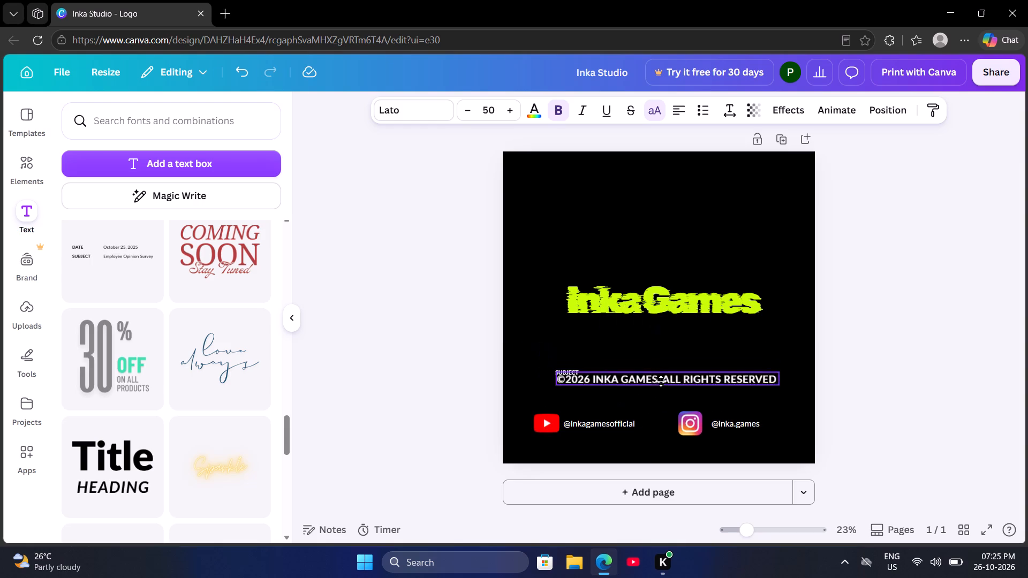
drag(661, 381, 653, 392)
Move the small "SUBJECT" text to just below the Inka Games logo text.
click(570, 371)
drag(568, 369, 661, 351)
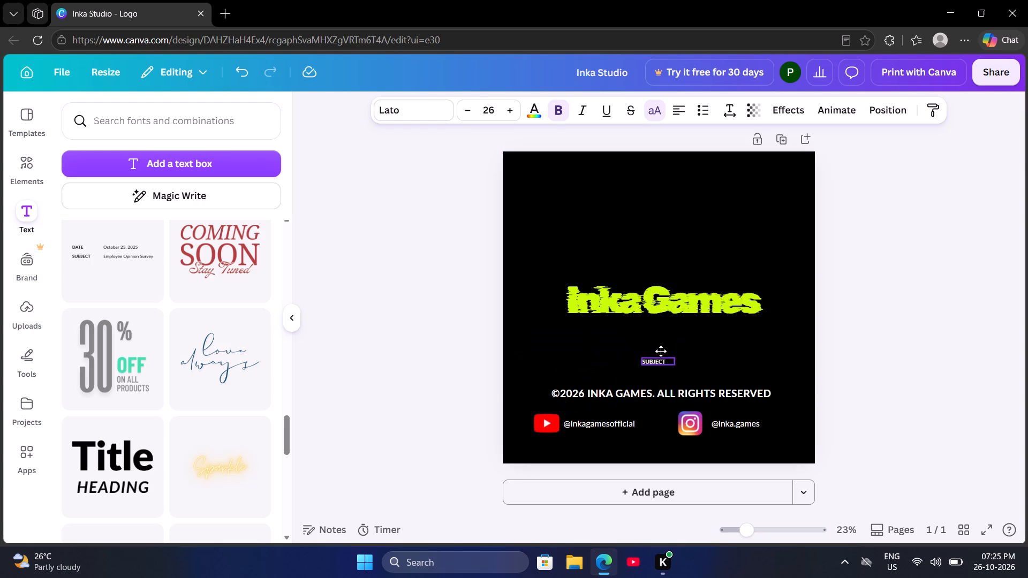
drag(661, 351, 665, 332)
Replace the "SUBJECT" text below the logo with "Since 2026".
click(665, 337)
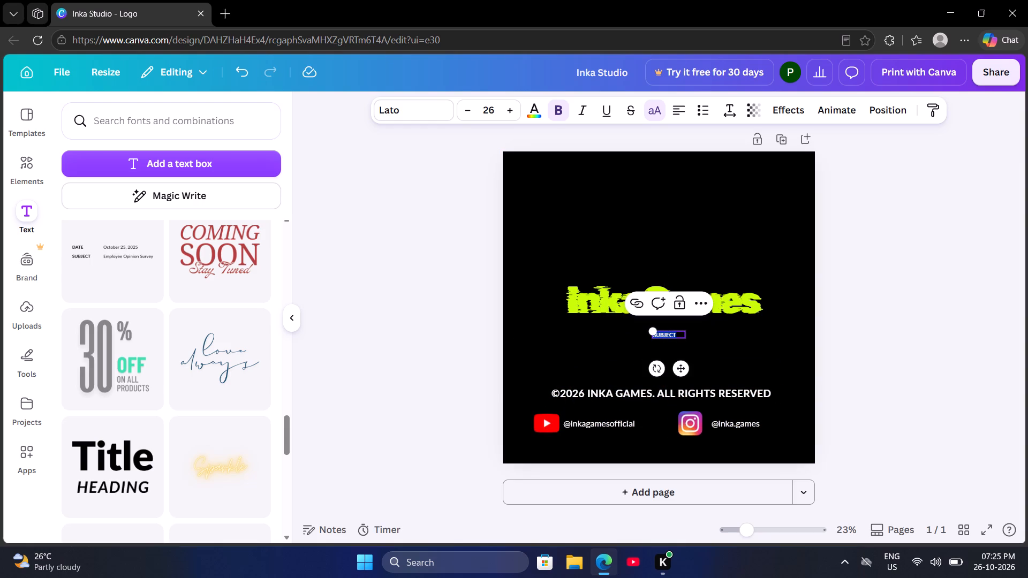
text(Since)
key(space)
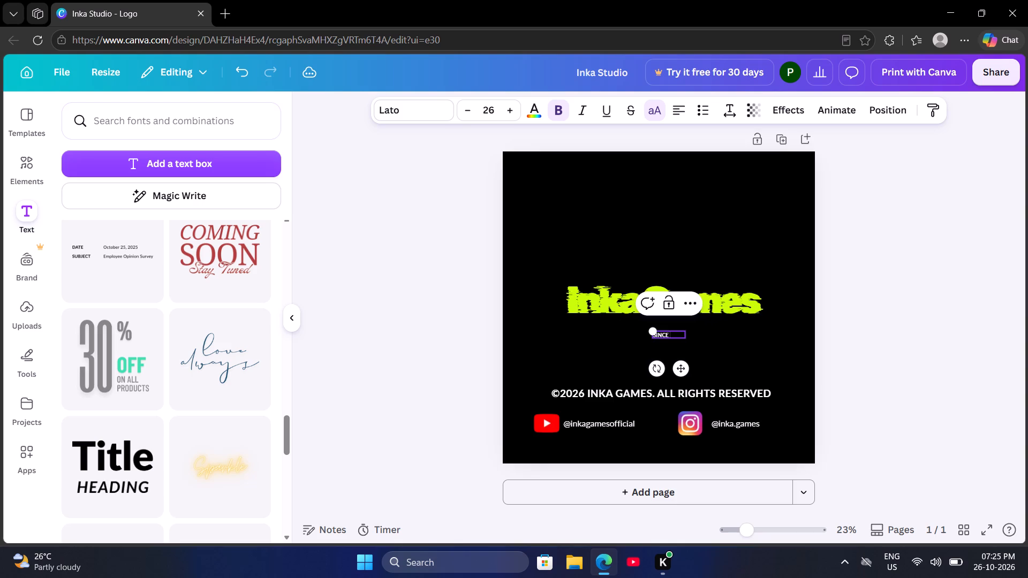
text(200)
key(BackSpace)
text(26)
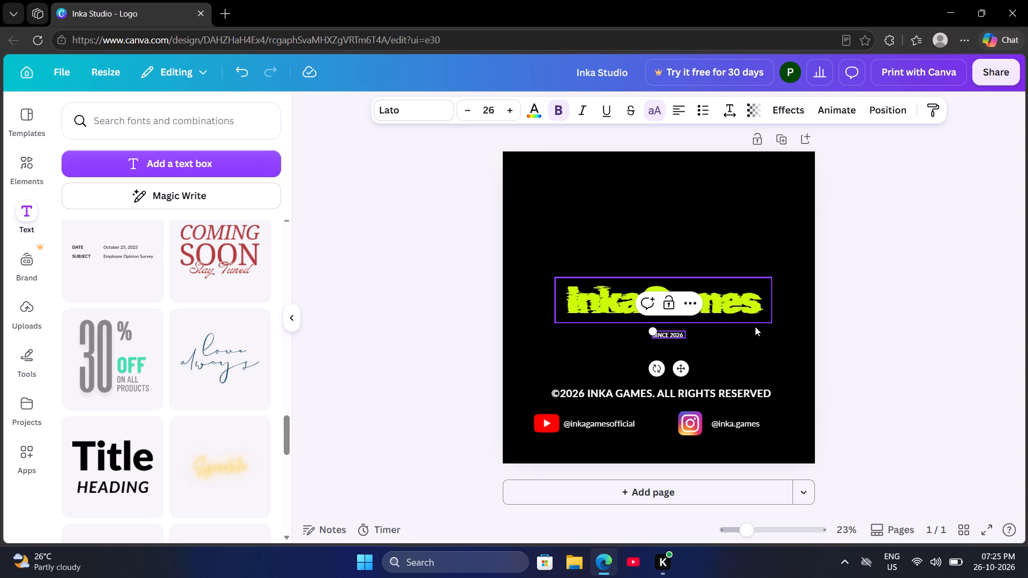
click(757, 346)
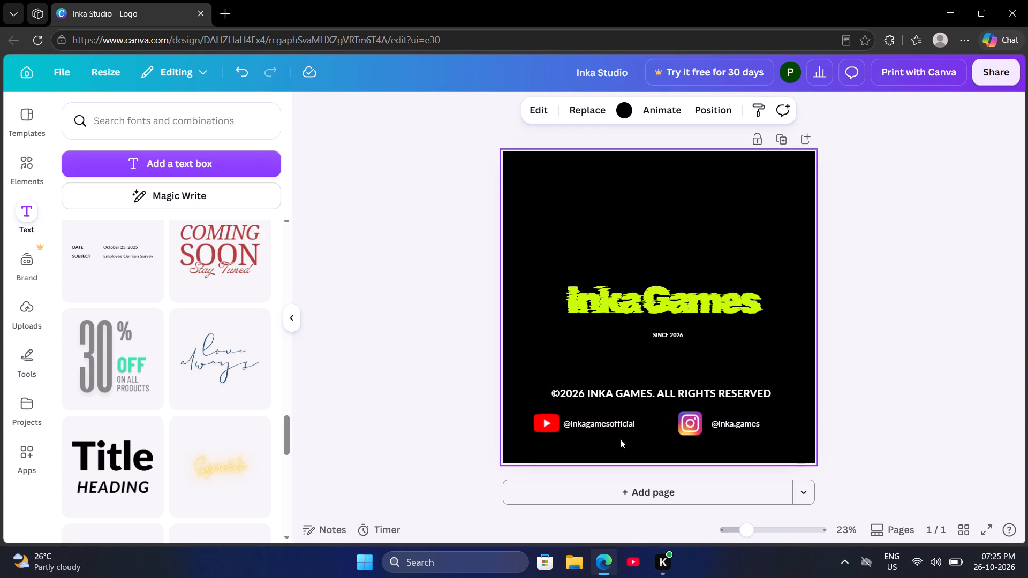
Move the YouTube icon from the bottom of the page up to the page's upper-left area.
double_click(543, 423)
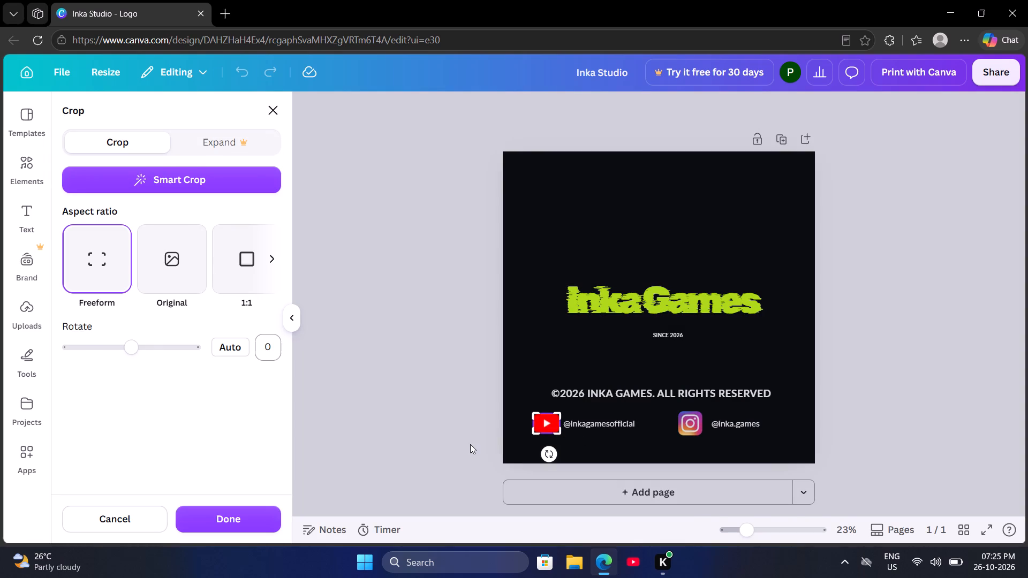
click(470, 444)
drag(547, 422, 562, 178)
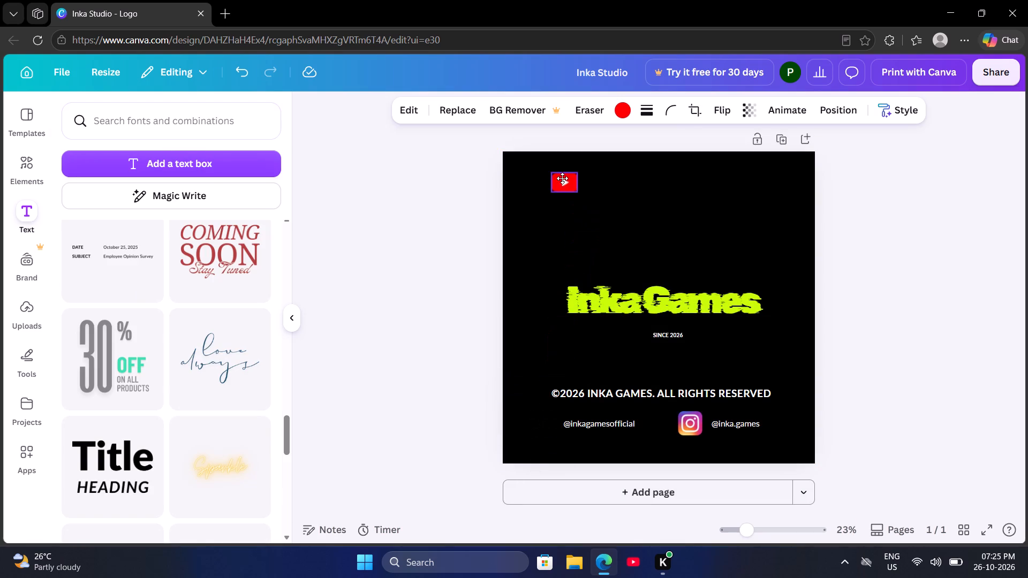
Position the YouTube icon in the page's upper-left corner, with its left edge on the page margin.
drag(562, 178, 542, 174)
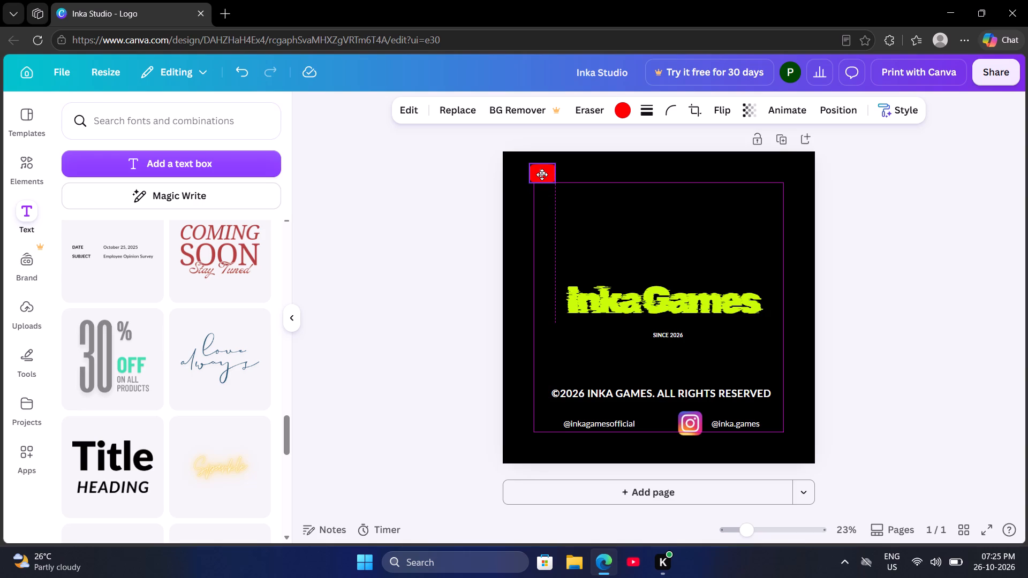
drag(542, 174, 547, 174)
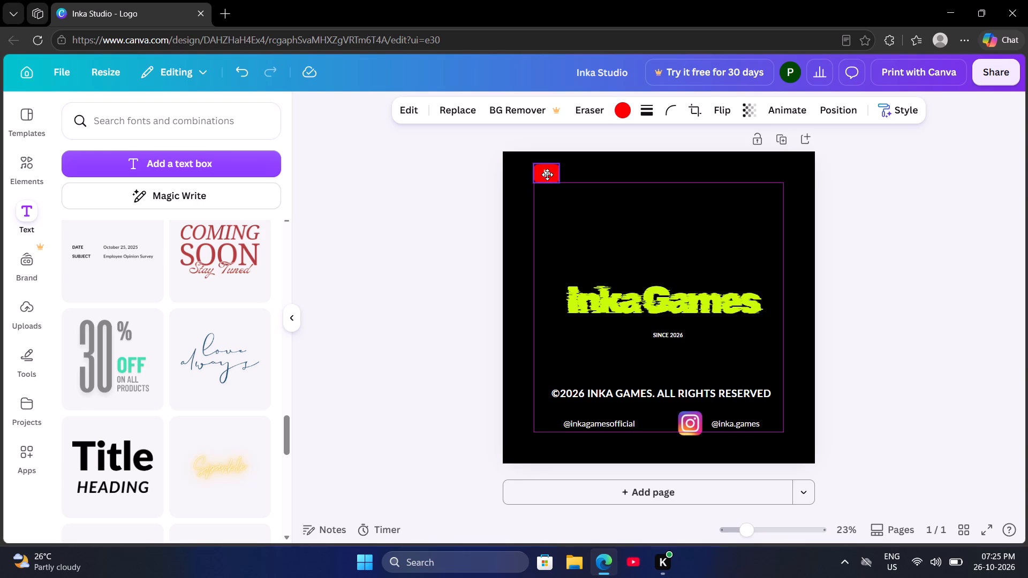
drag(547, 174, 548, 174)
drag(730, 423, 710, 260)
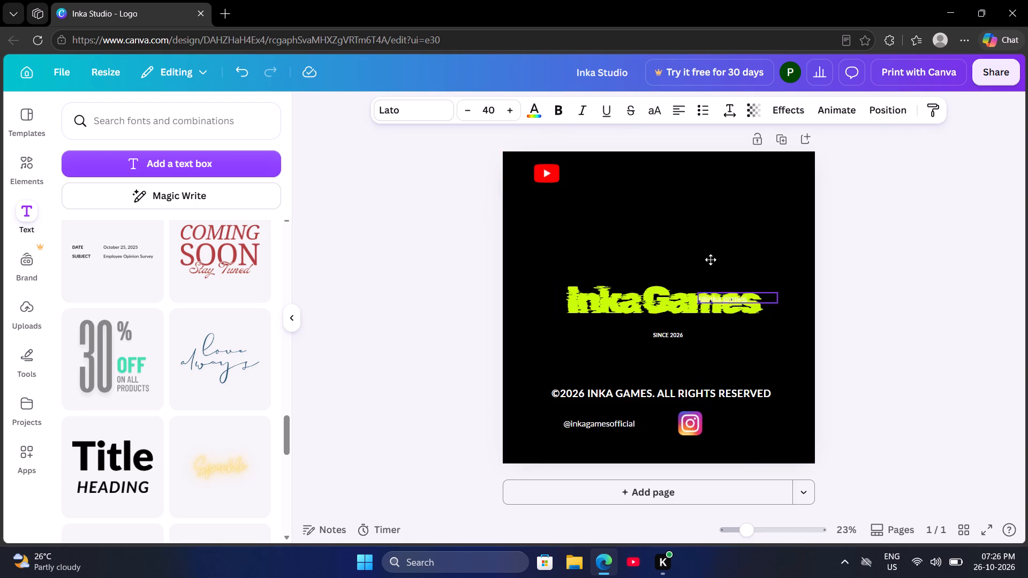
drag(710, 260, 711, 268)
drag(711, 212, 734, 208)
drag(720, 269, 735, 180)
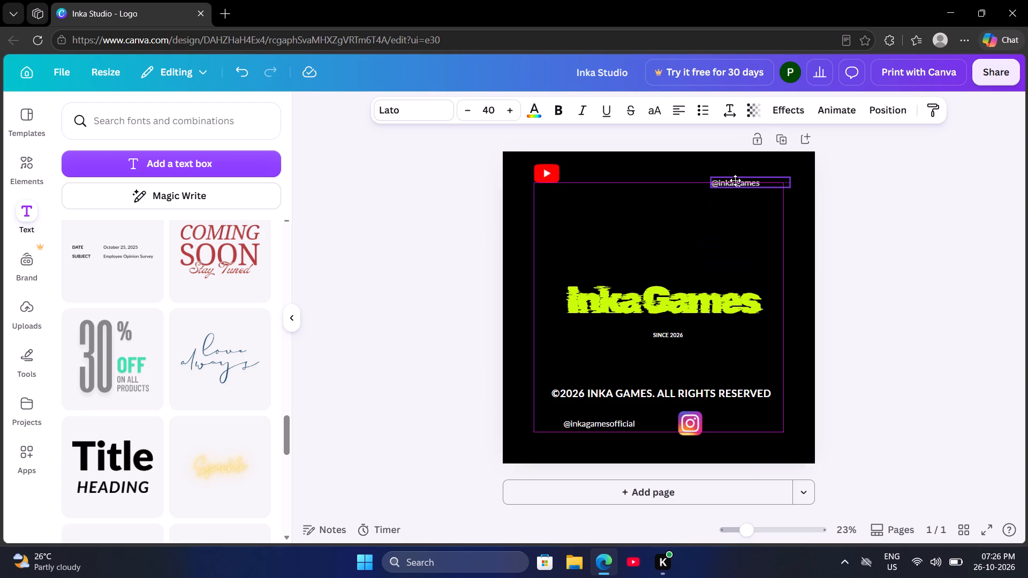
drag(735, 180, 744, 179)
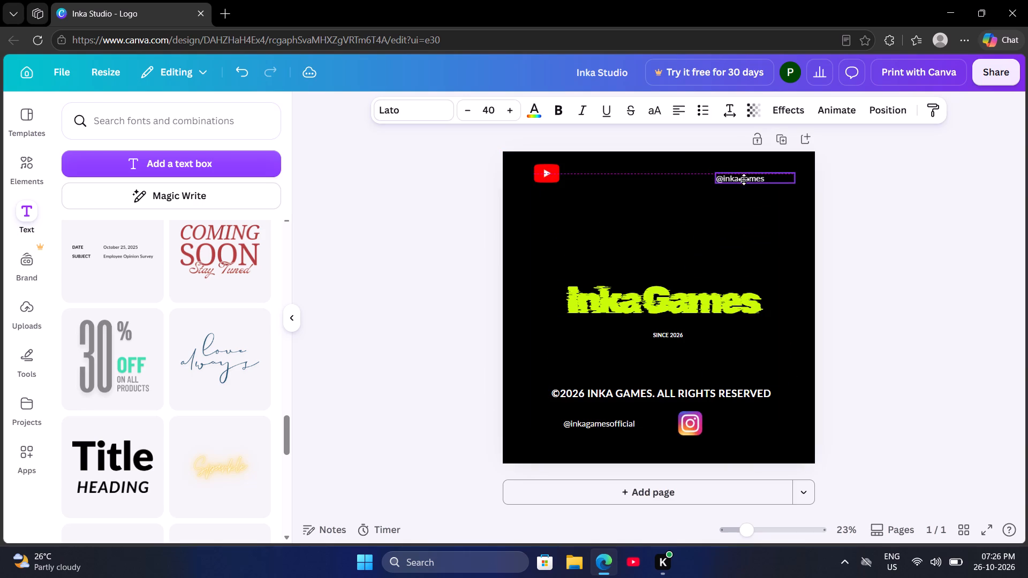
drag(744, 179, 735, 179)
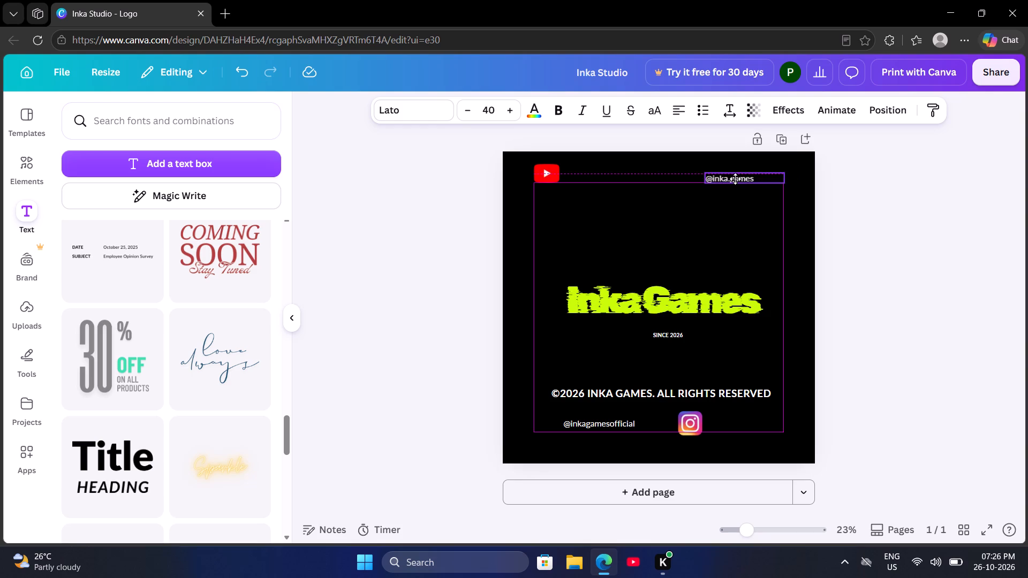
drag(735, 179, 760, 180)
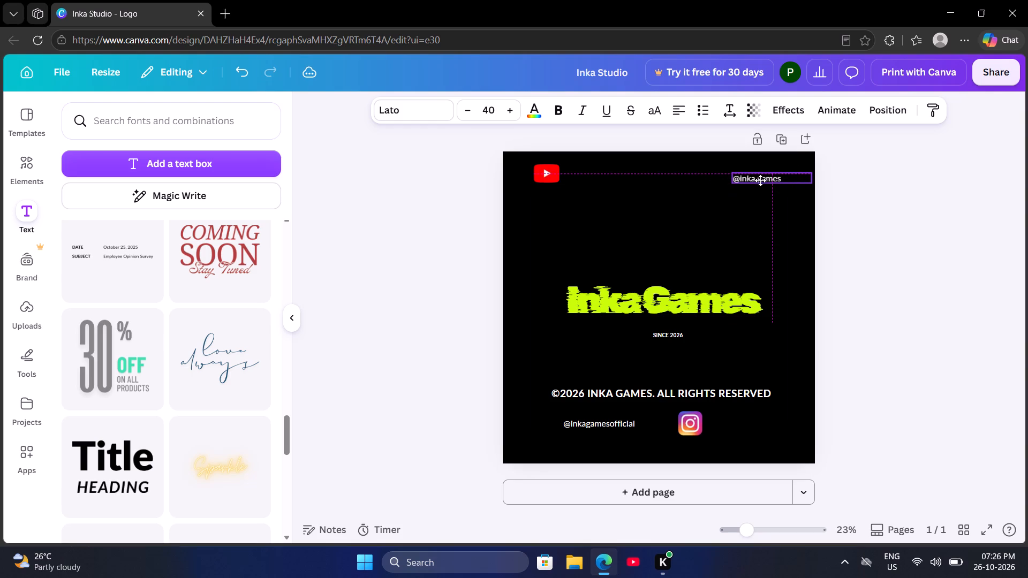
drag(760, 180, 767, 179)
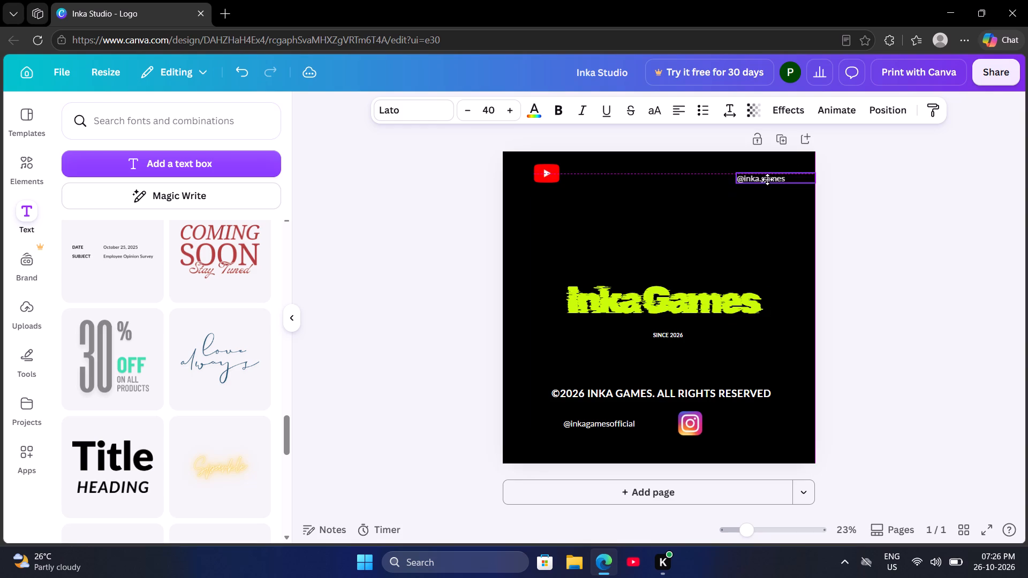
drag(767, 179, 767, 179)
click(697, 229)
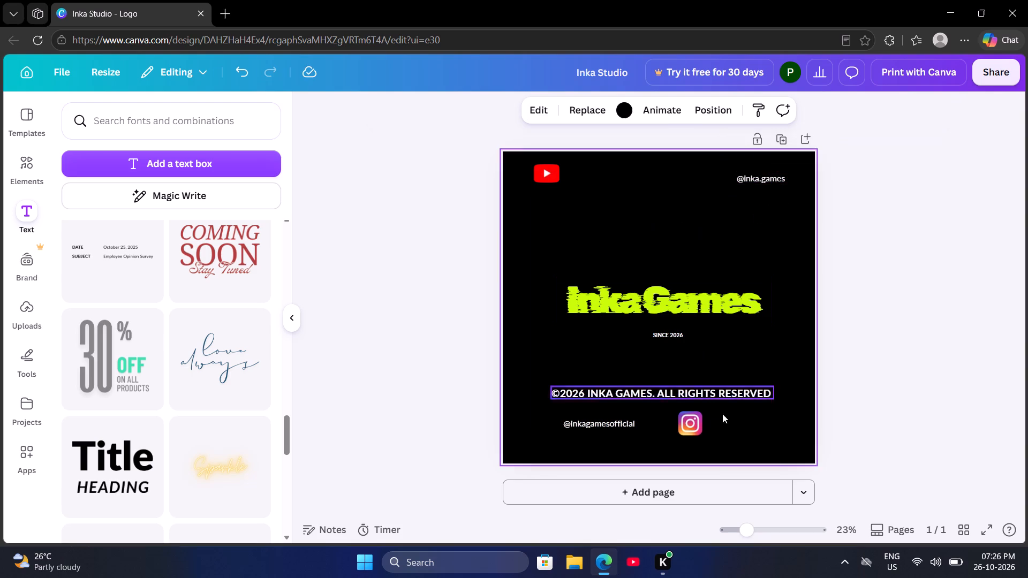
drag(606, 422, 613, 190)
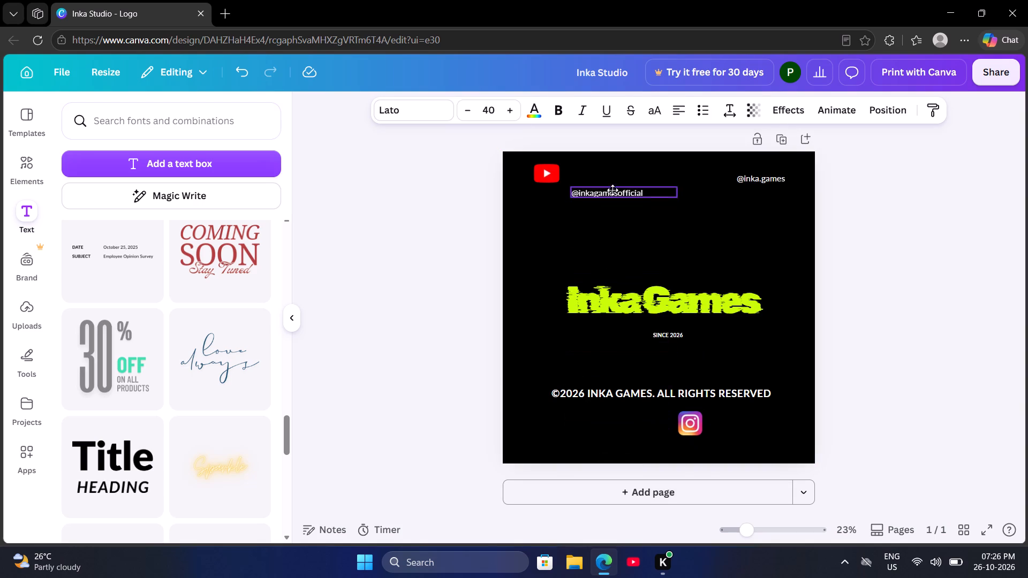
drag(613, 190, 606, 172)
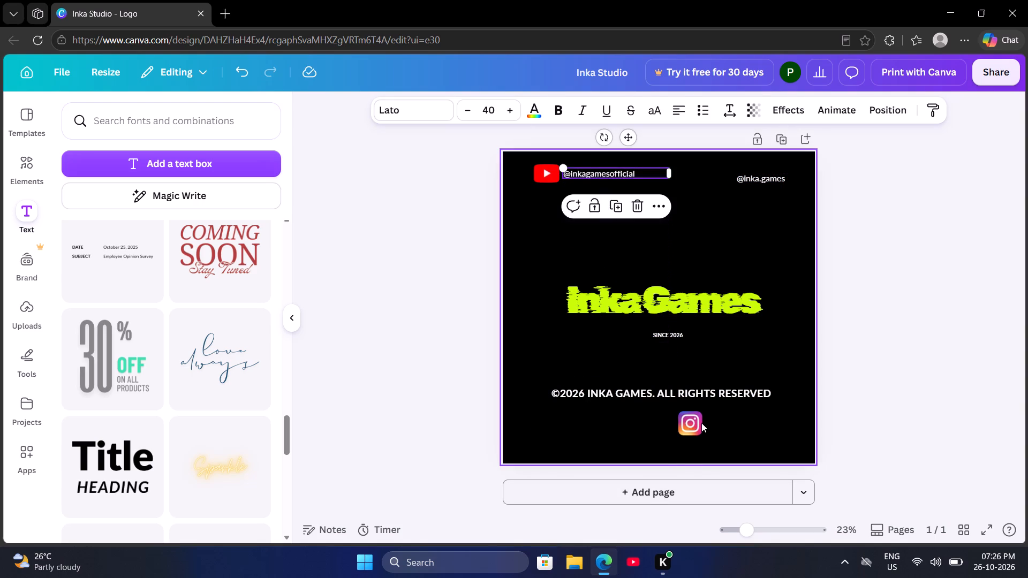
click(691, 420)
drag(690, 422, 722, 177)
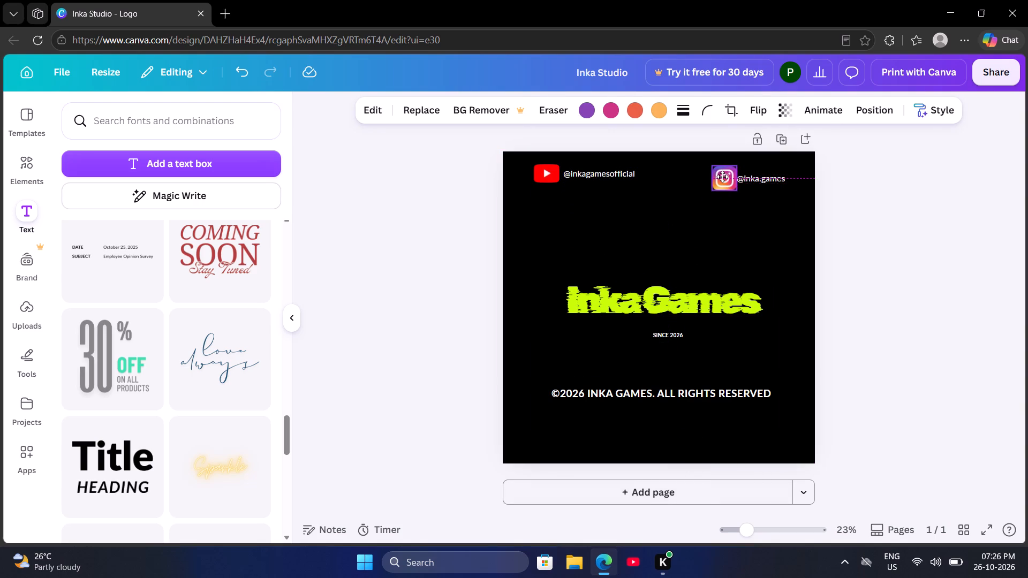
drag(722, 177, 717, 173)
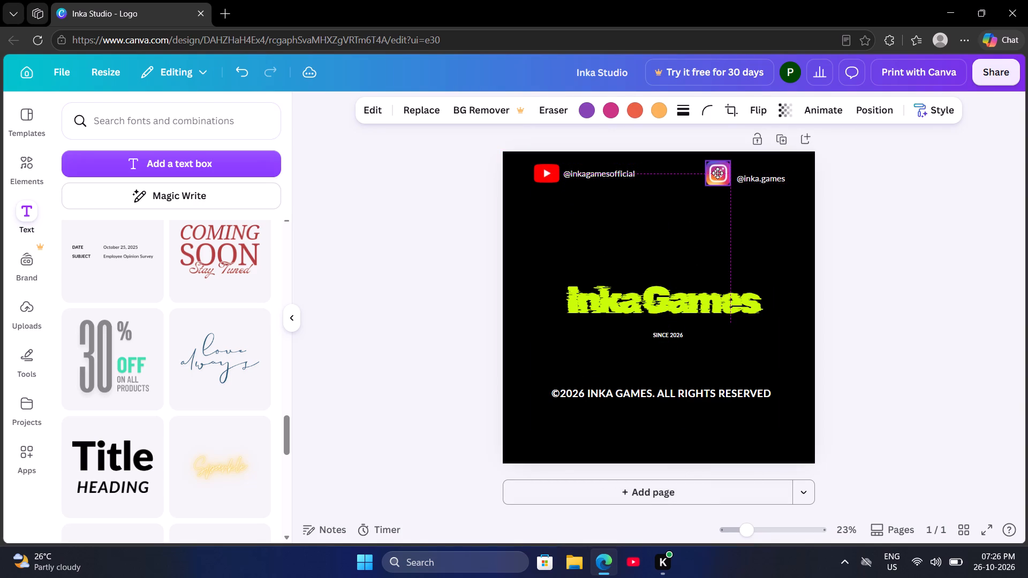
drag(717, 173, 717, 177)
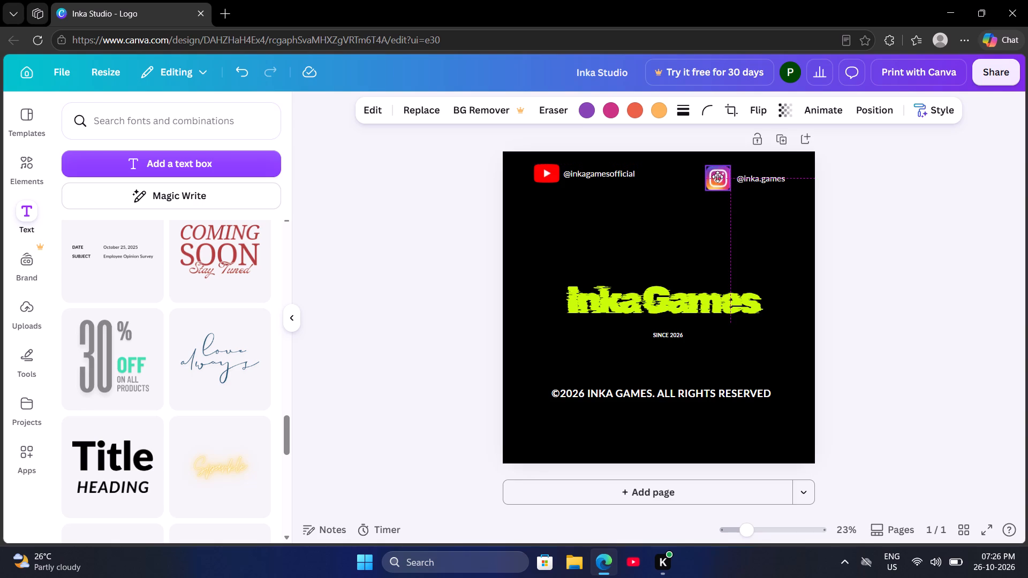
drag(717, 177, 716, 176)
click(757, 179)
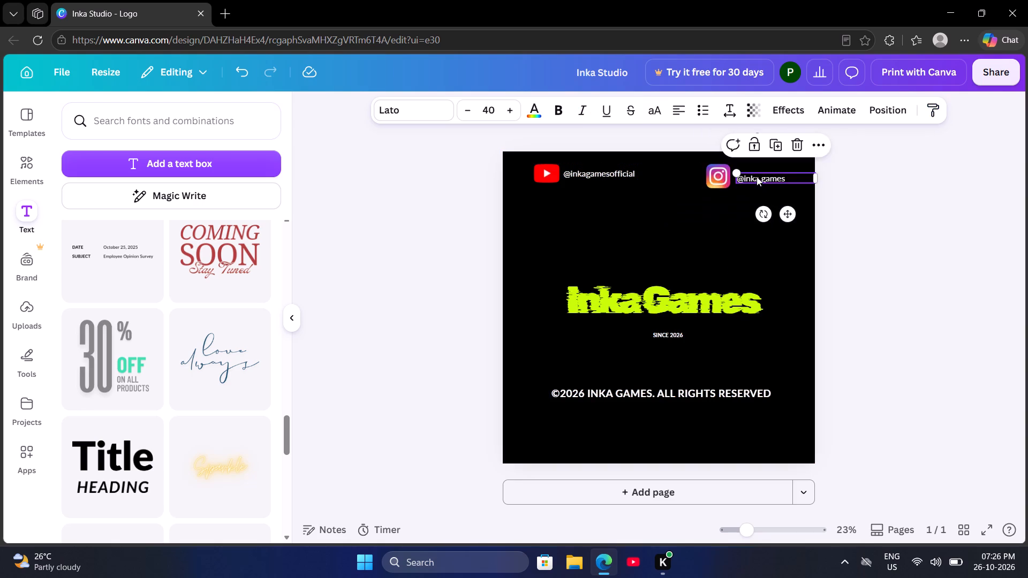
click(731, 240)
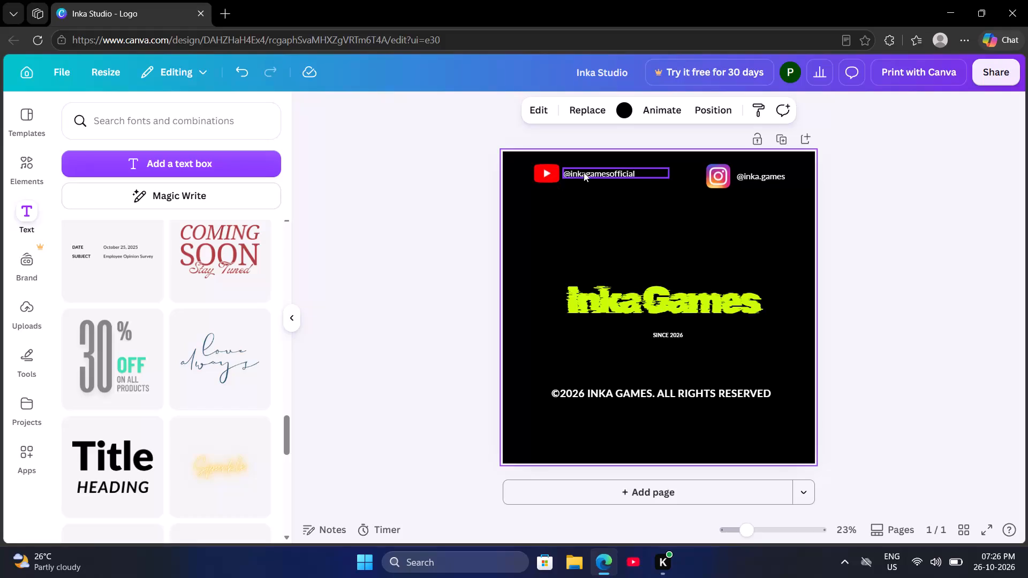
click(540, 173)
click(542, 171)
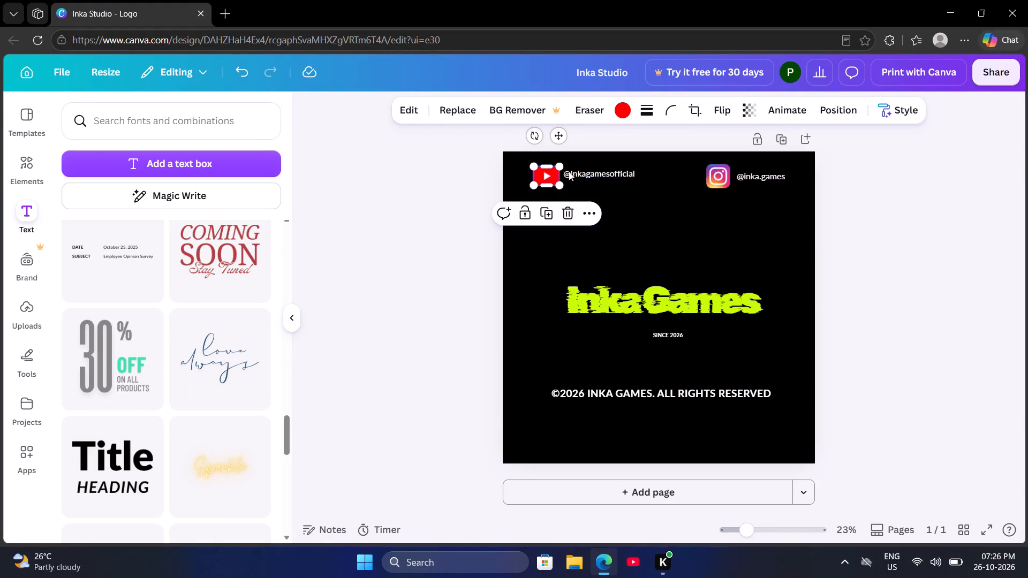
click(582, 169)
click(586, 172)
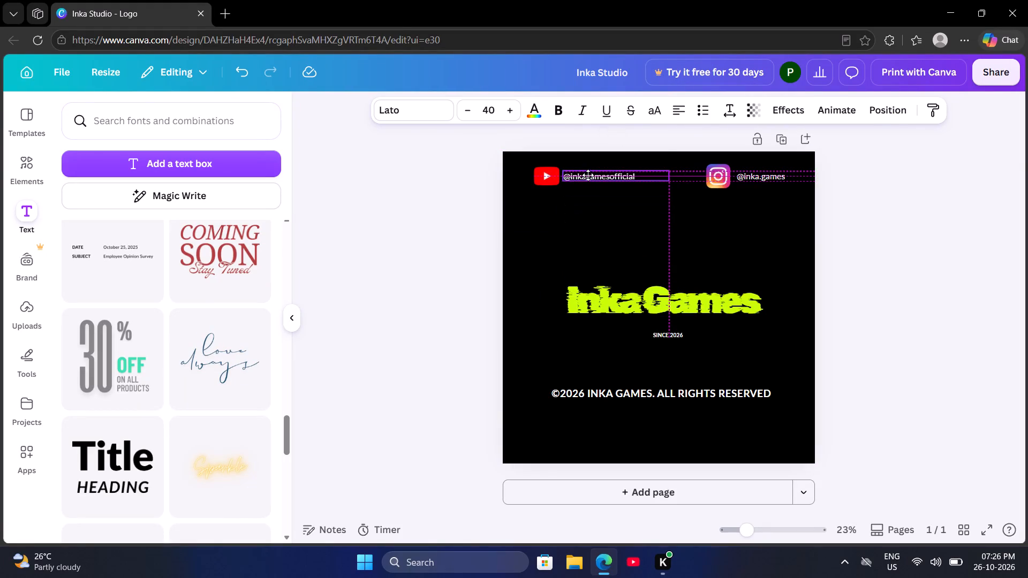
click(753, 220)
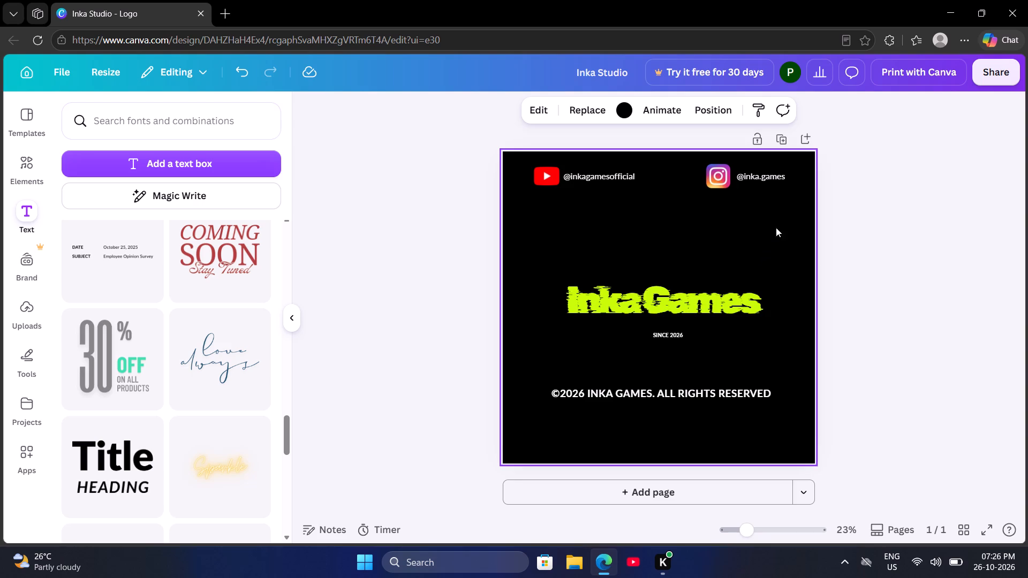
drag(719, 178, 709, 178)
drag(770, 177, 761, 176)
click(782, 238)
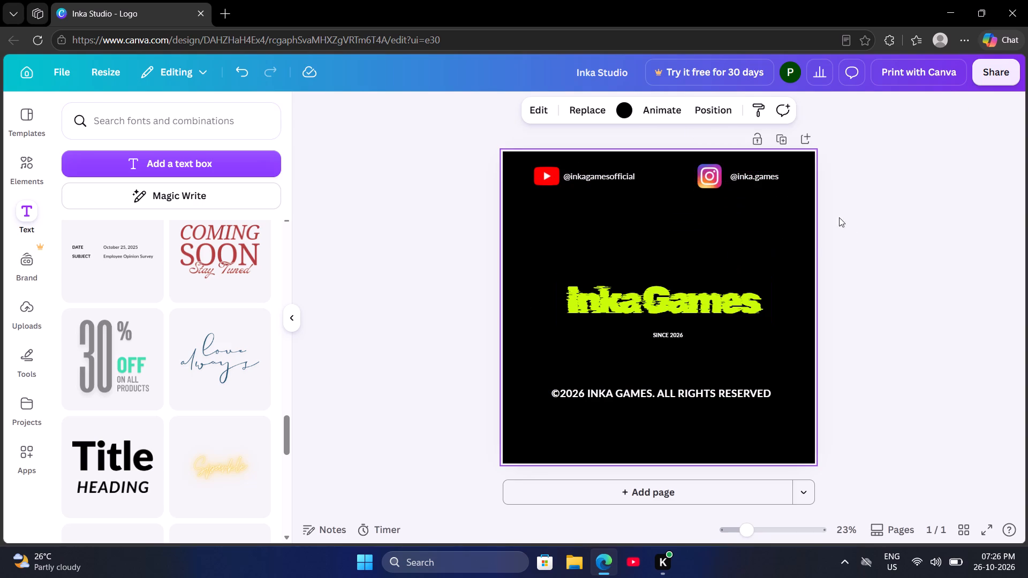
drag(762, 176, 758, 174)
click(697, 246)
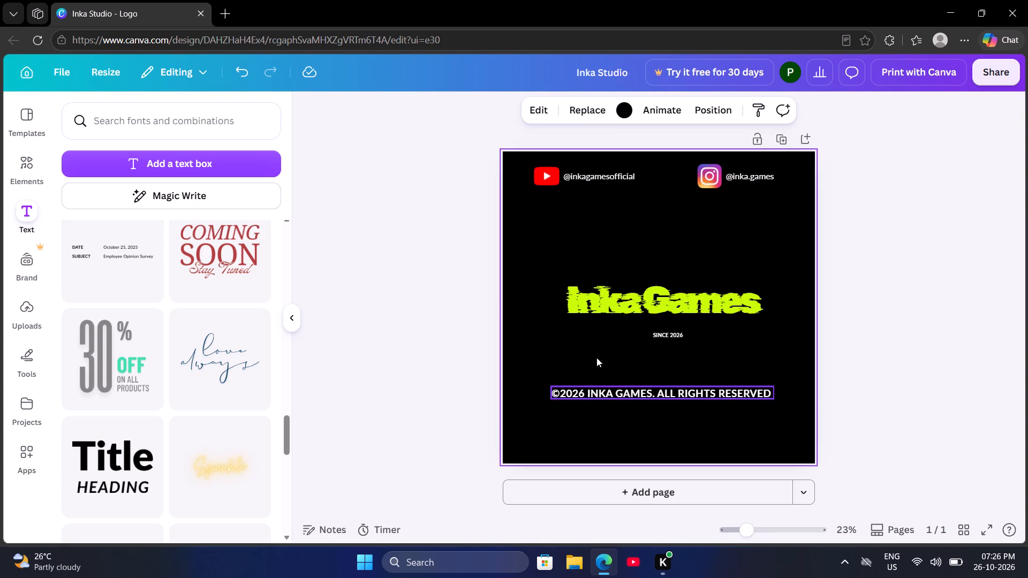
Move the copyright line down near the bottom of the page, keeping it roughly centred horizontally.
drag(651, 396, 644, 431)
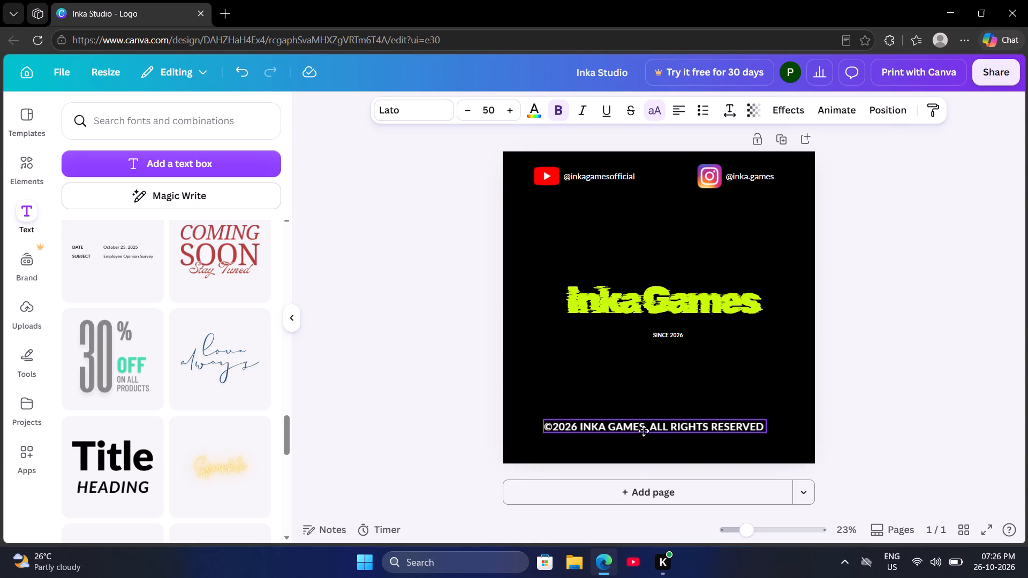
drag(644, 431, 652, 432)
click(652, 432)
click(707, 347)
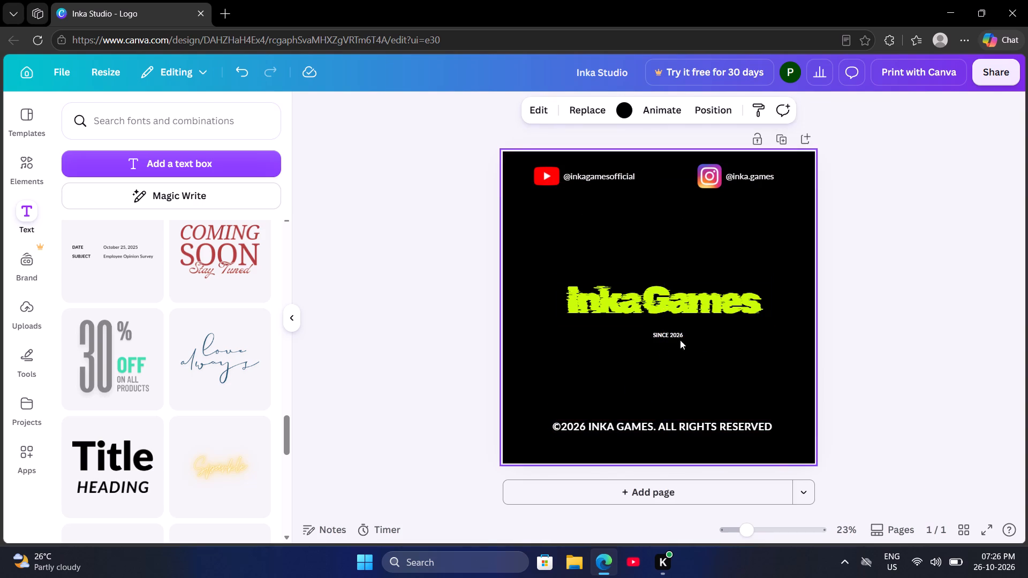
Nudge the "Since 2026" text slightly left and up, closer beneath the Inka Games logo text.
drag(674, 336, 667, 334)
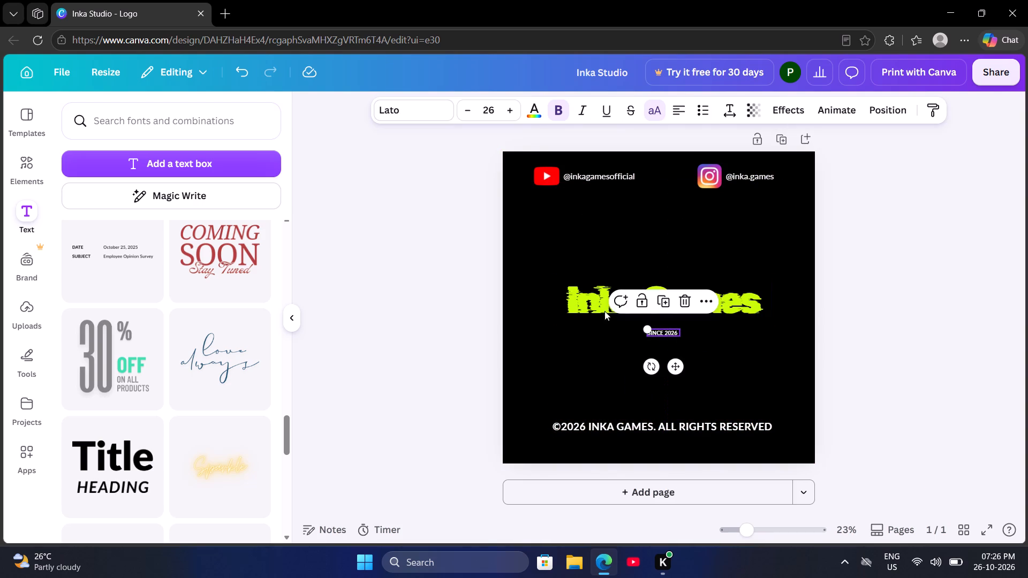
click(571, 338)
Enlarge the Inka Games logo text to about size 192 and shift it left and up to recentre it above "Since 2026".
click(590, 298)
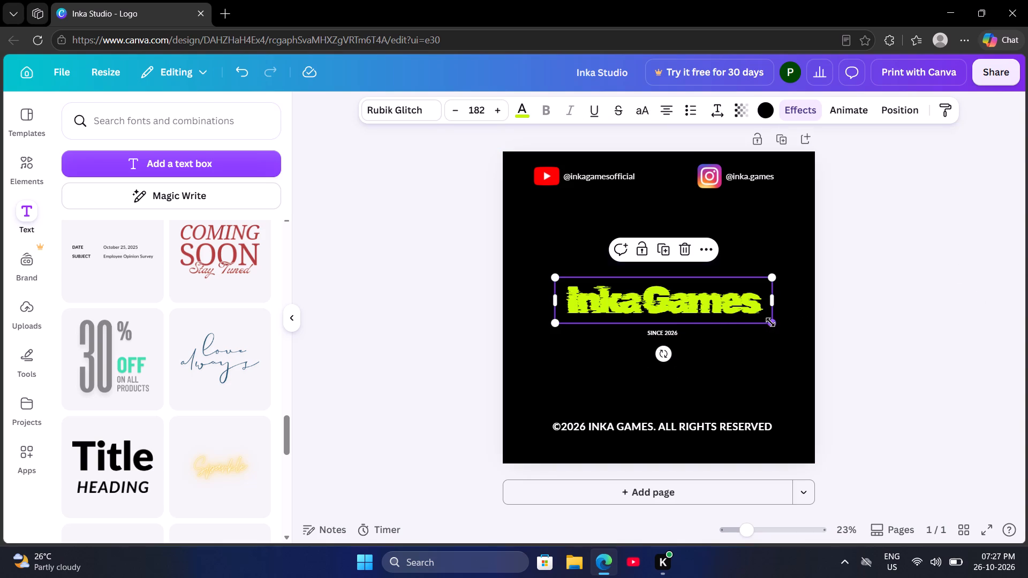
drag(773, 322, 783, 330)
drag(678, 303, 668, 300)
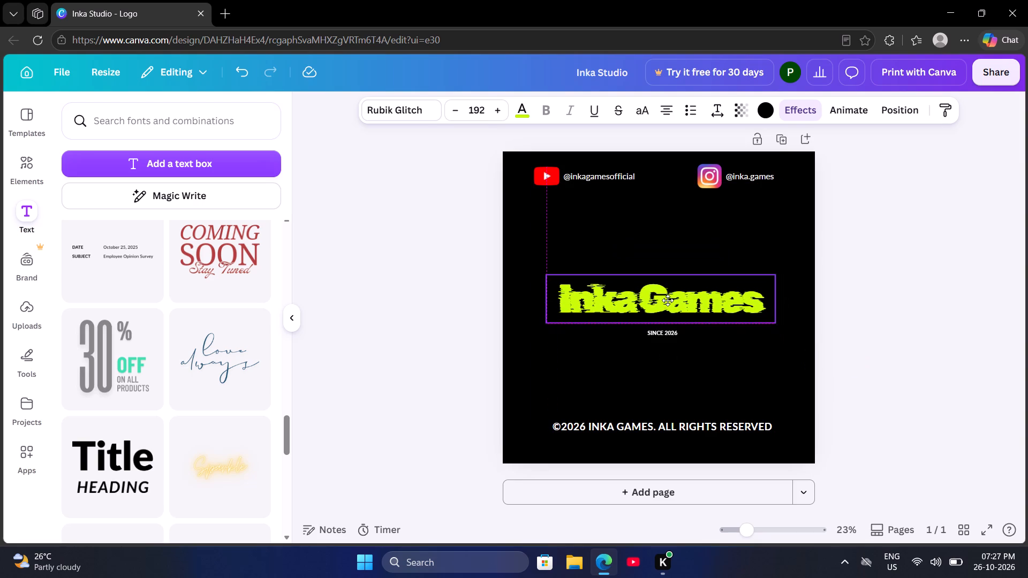
Nudge the Inka Games logo text slightly to the left, keeping it just above the "Since 2026" line.
drag(668, 300, 664, 299)
click(702, 374)
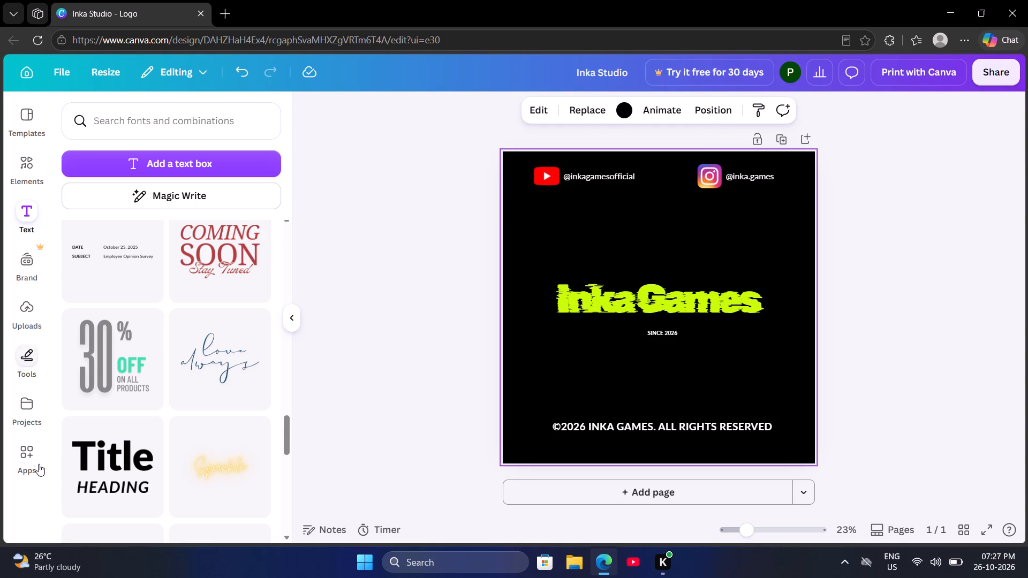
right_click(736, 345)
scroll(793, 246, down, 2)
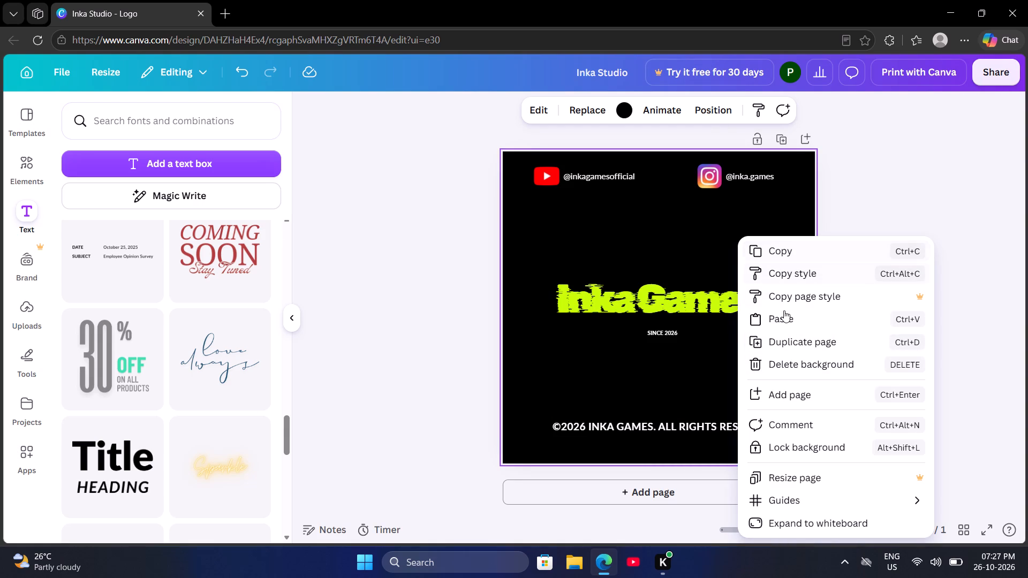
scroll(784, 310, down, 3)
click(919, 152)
Download the logo design as a PNG file.
click(984, 77)
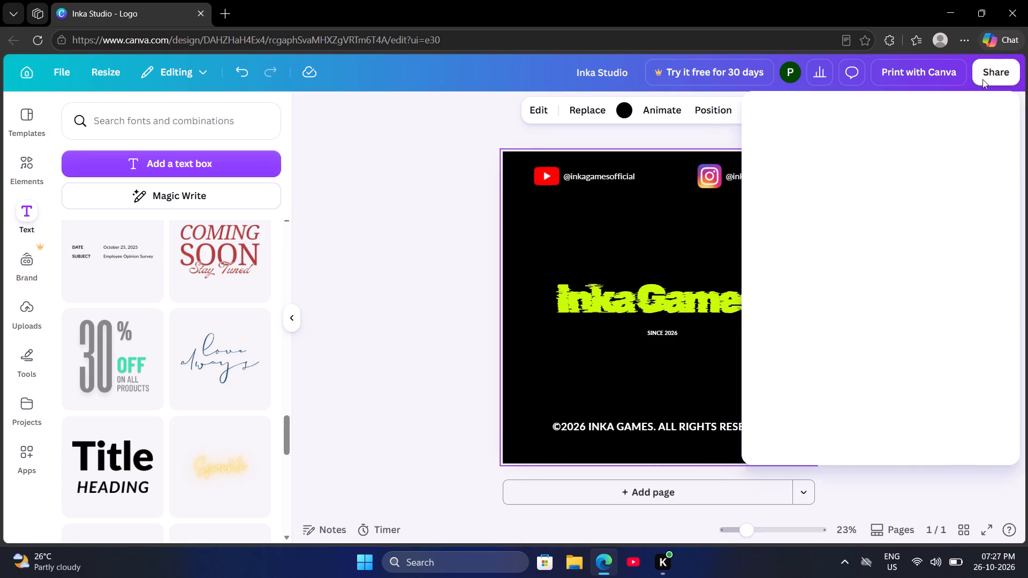
click(774, 394)
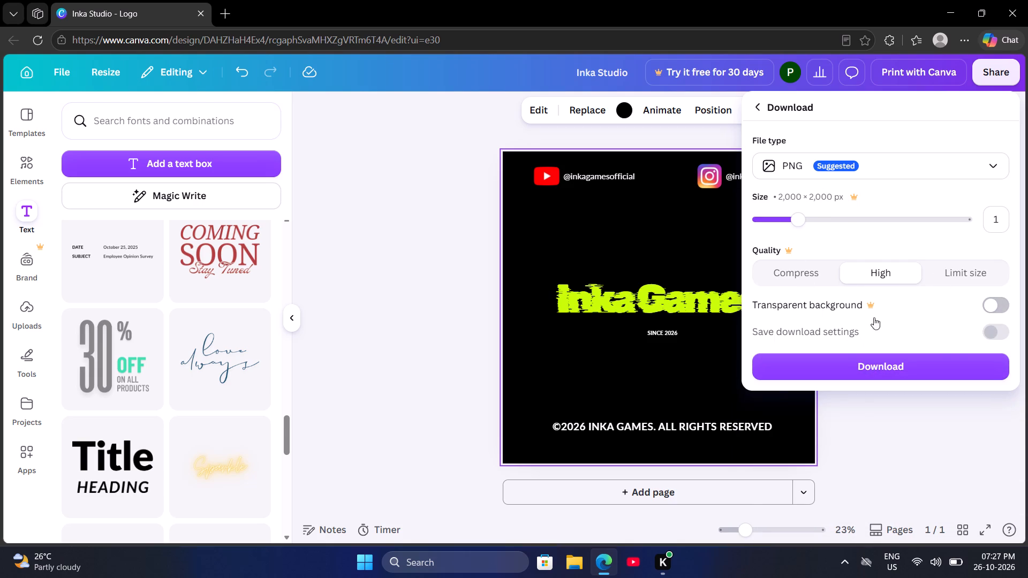
click(862, 170)
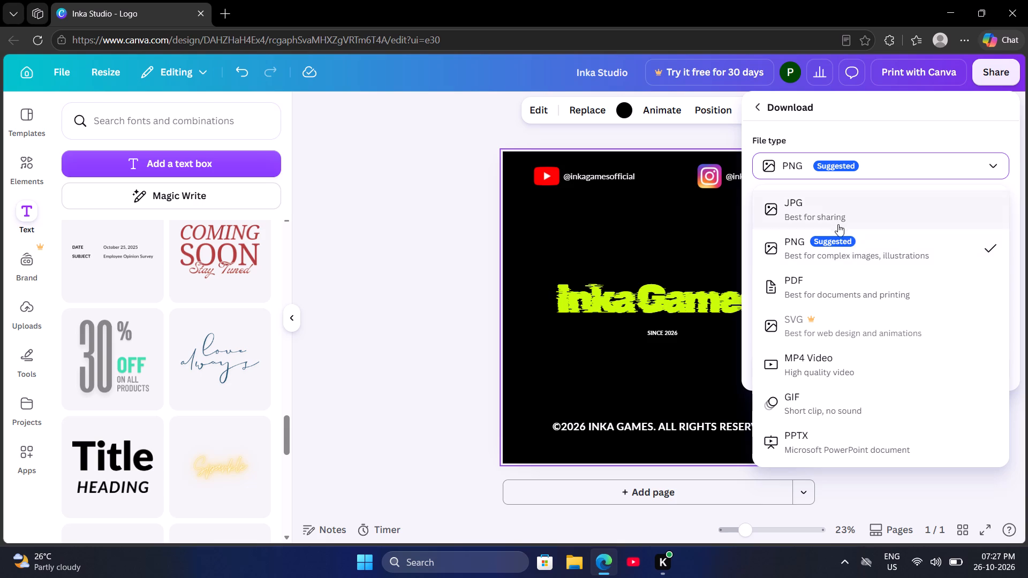
click(820, 251)
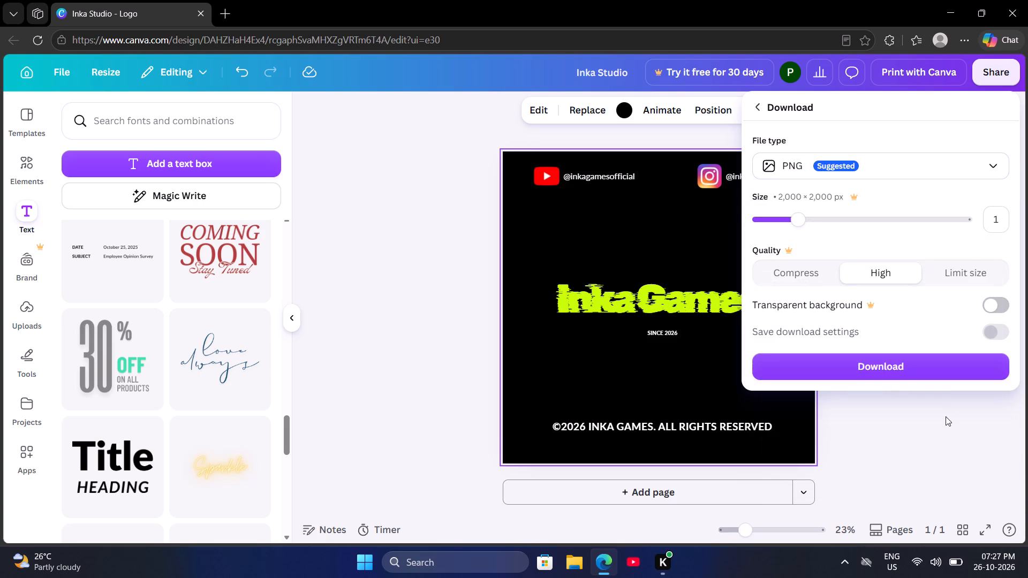
click(877, 362)
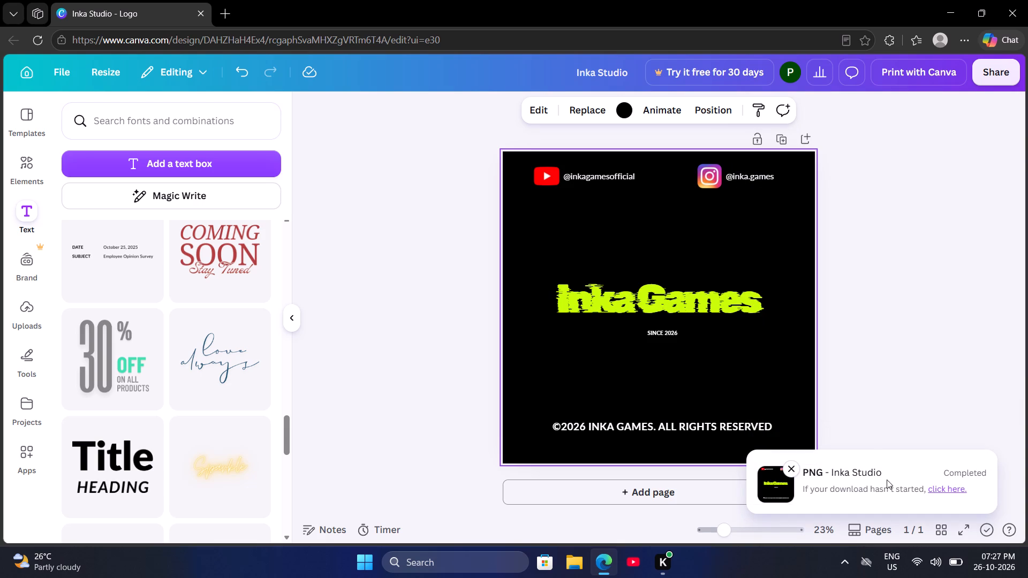
Open the downloaded Inka Studio.png in Photos, inspect the logo up close, and close the viewer.
click(763, 103)
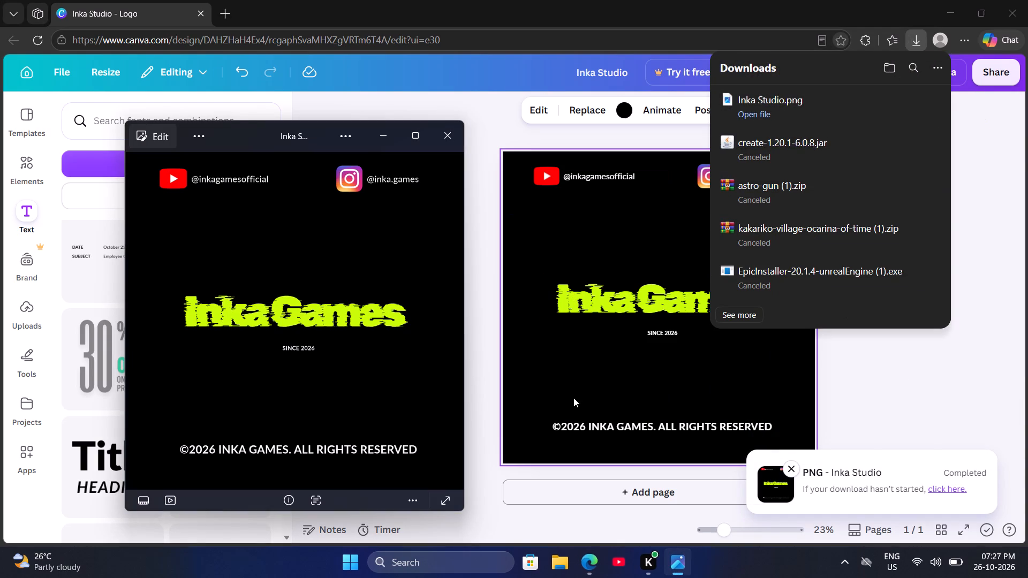
click(299, 304)
scroll(264, 299, up, 6)
scroll(257, 337, down, 7)
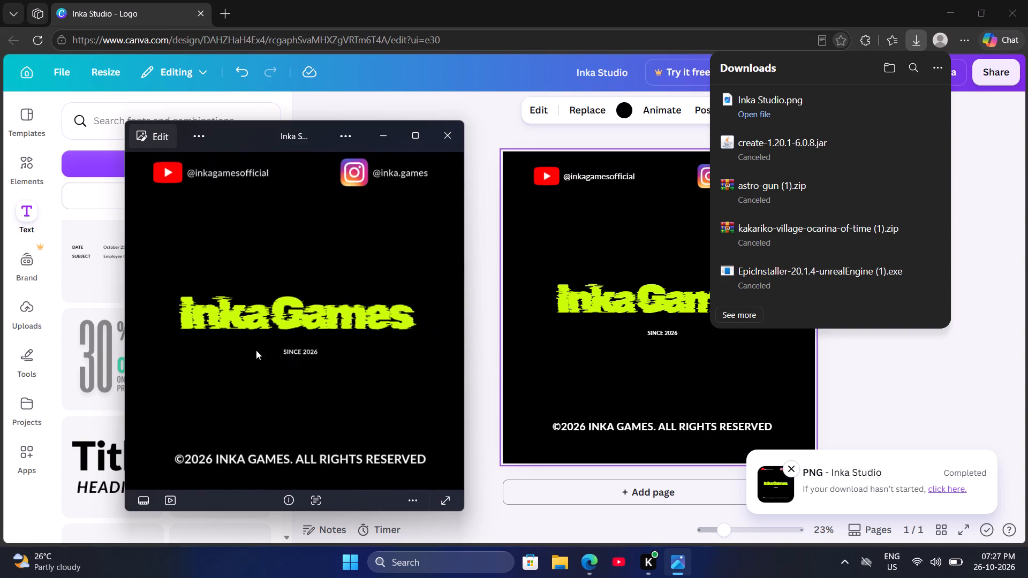
scroll(178, 248, up, 18)
scroll(296, 399, down, 2)
drag(356, 421, 309, 333)
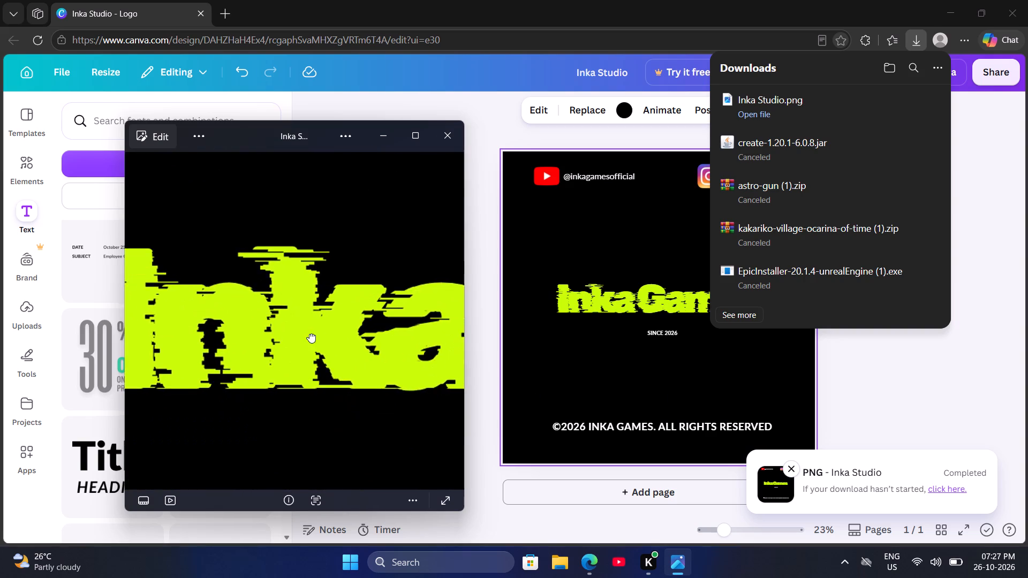
drag(309, 333, 158, 321)
scroll(348, 340, down, 18)
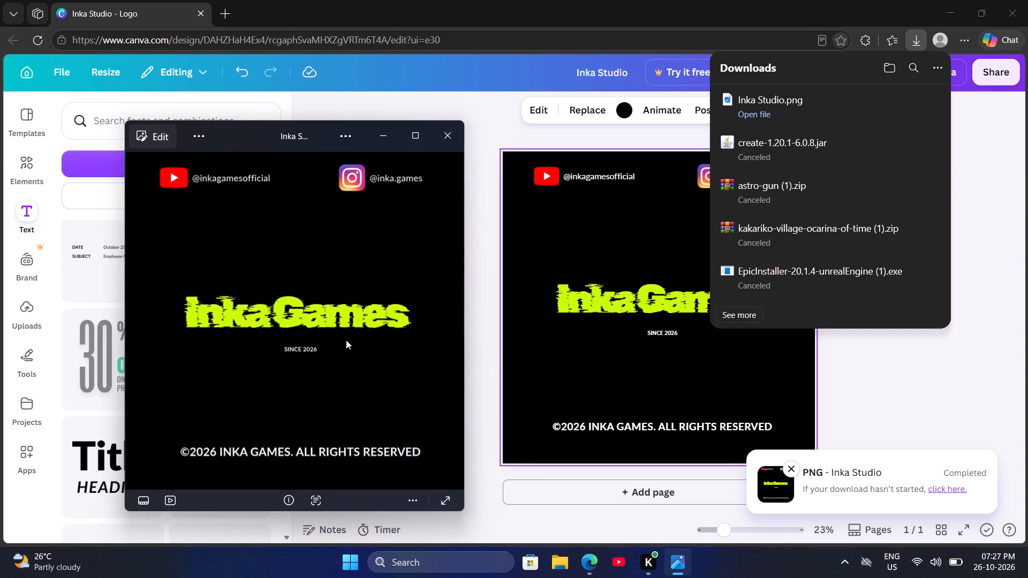
scroll(346, 340, down, 9)
click(445, 144)
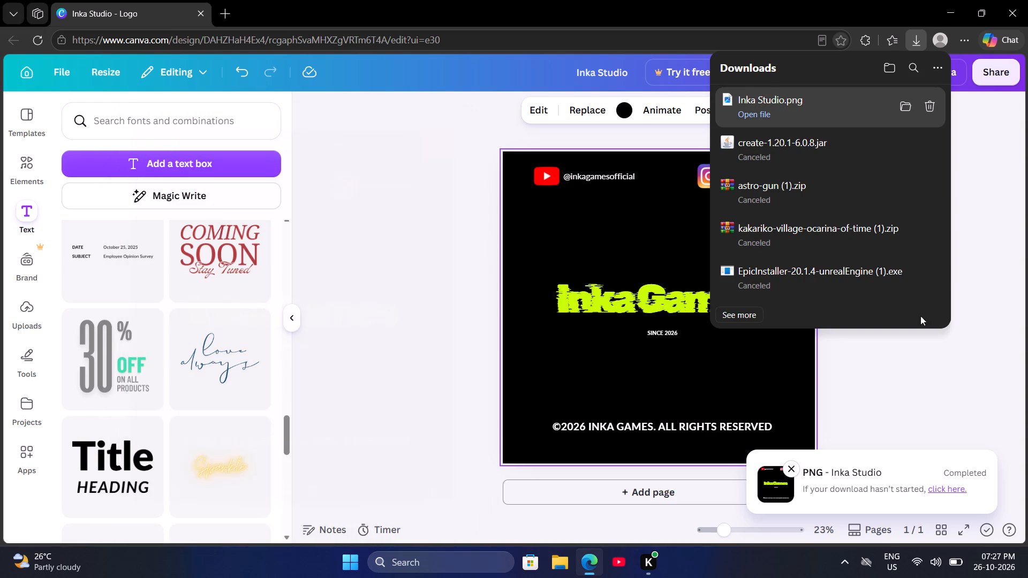
click(936, 379)
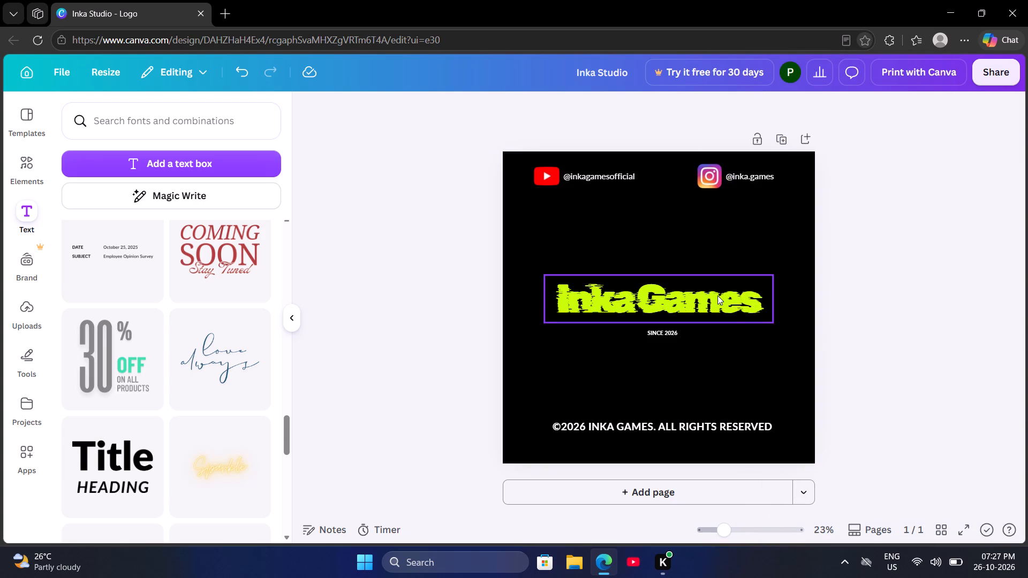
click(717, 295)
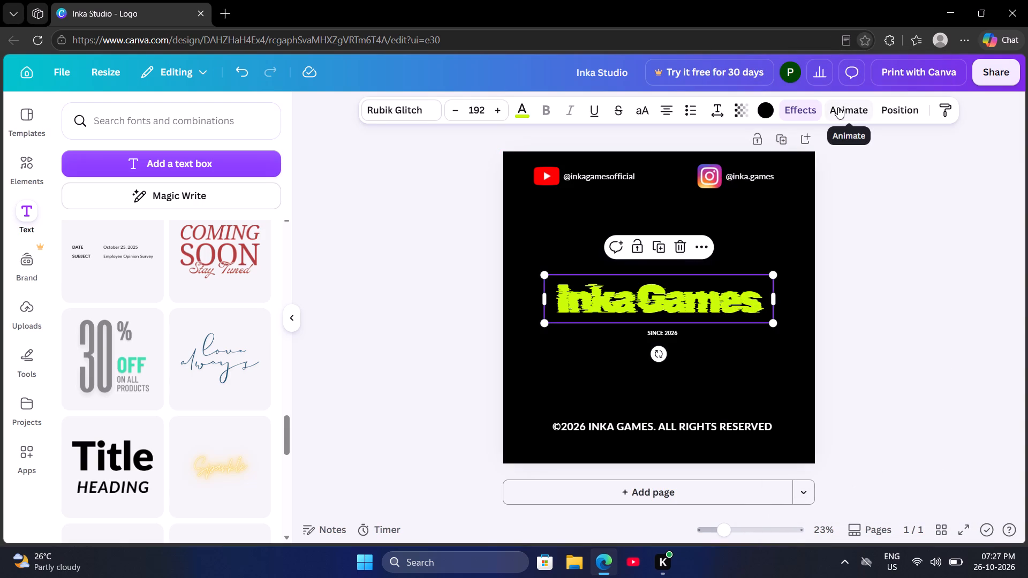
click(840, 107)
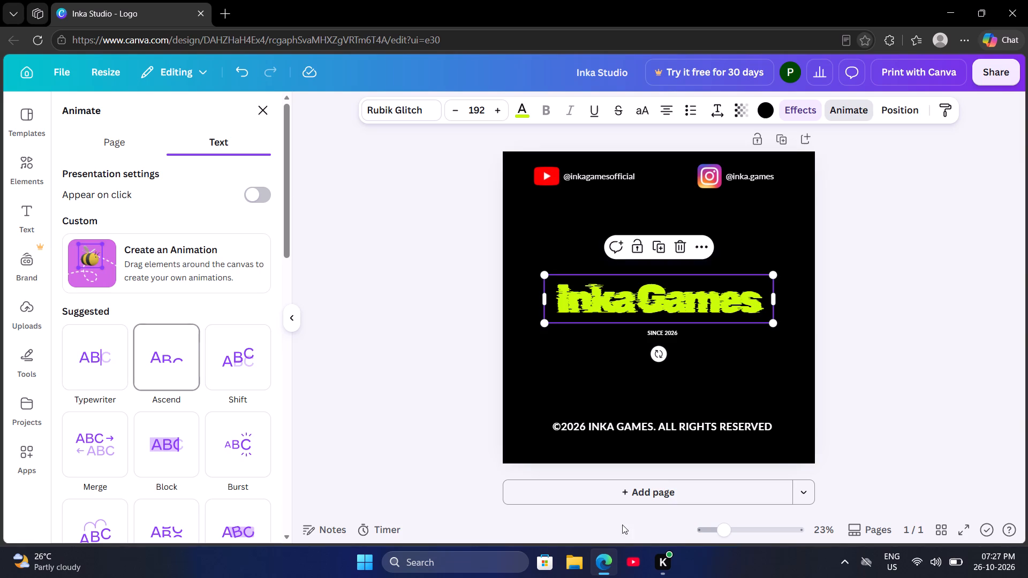
Delete the copyright line at the bottom of the page and the "Since 2026" text below the logo.
click(700, 425)
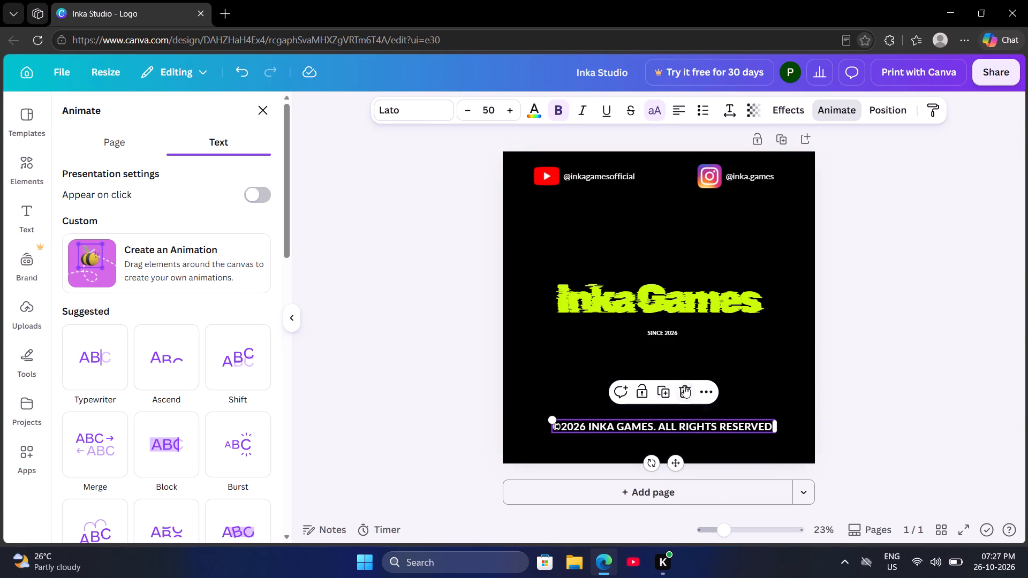
click(683, 386)
click(660, 333)
click(677, 306)
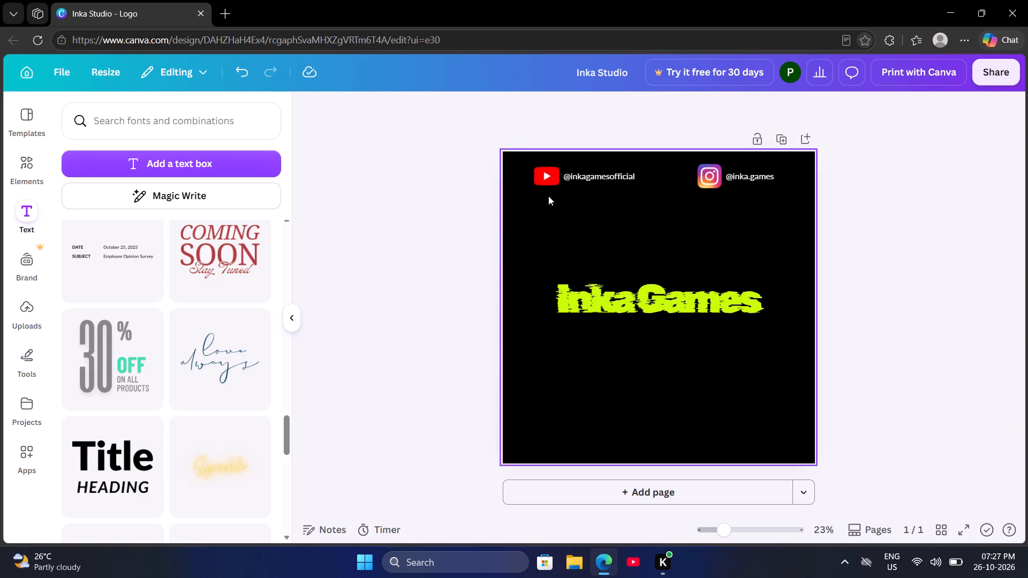
Delete the YouTube and Instagram icons together with their handle texts from the top of the page.
click(569, 179)
click(631, 144)
click(542, 178)
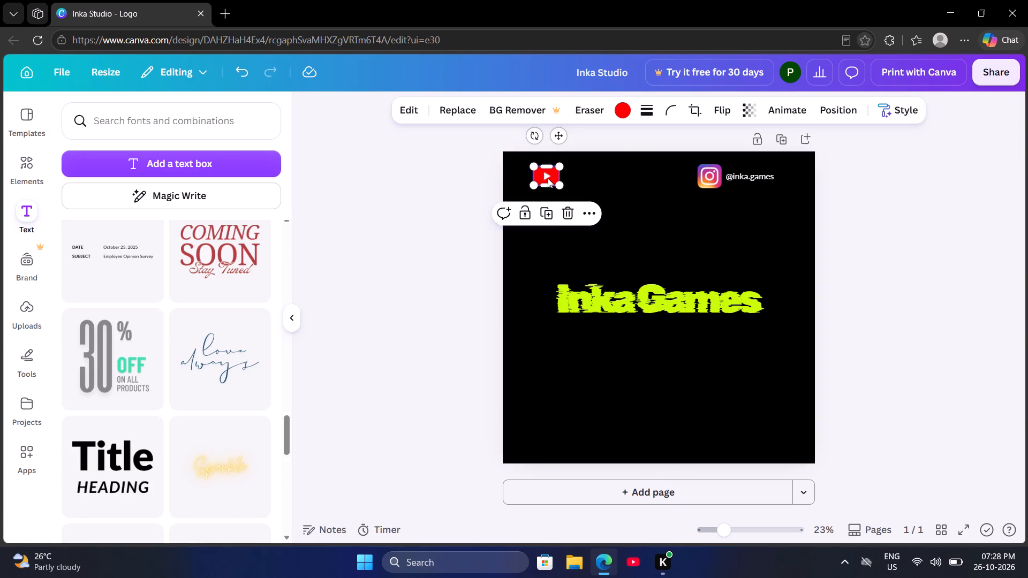
click(566, 216)
click(708, 181)
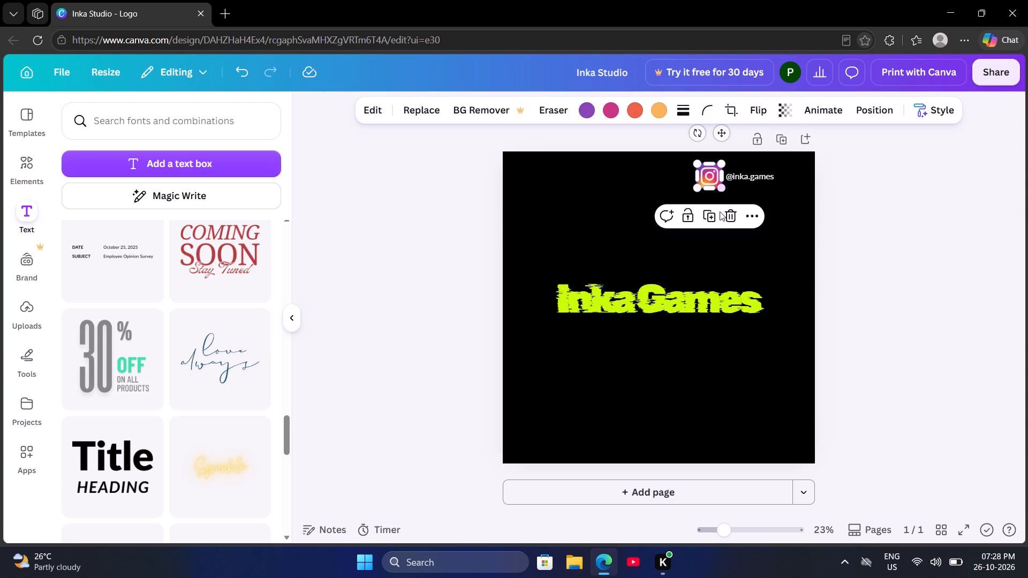
click(735, 215)
click(739, 180)
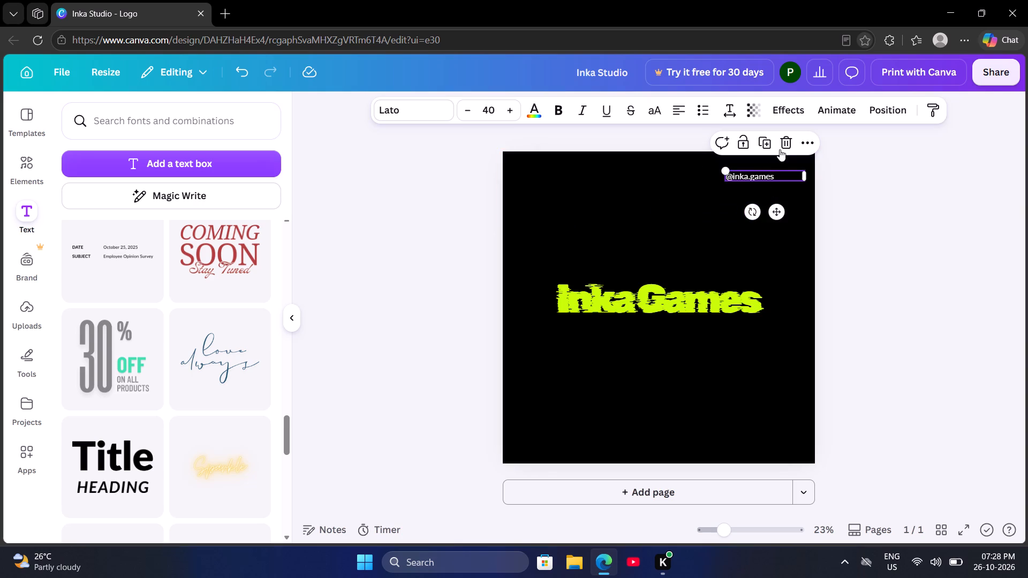
click(783, 145)
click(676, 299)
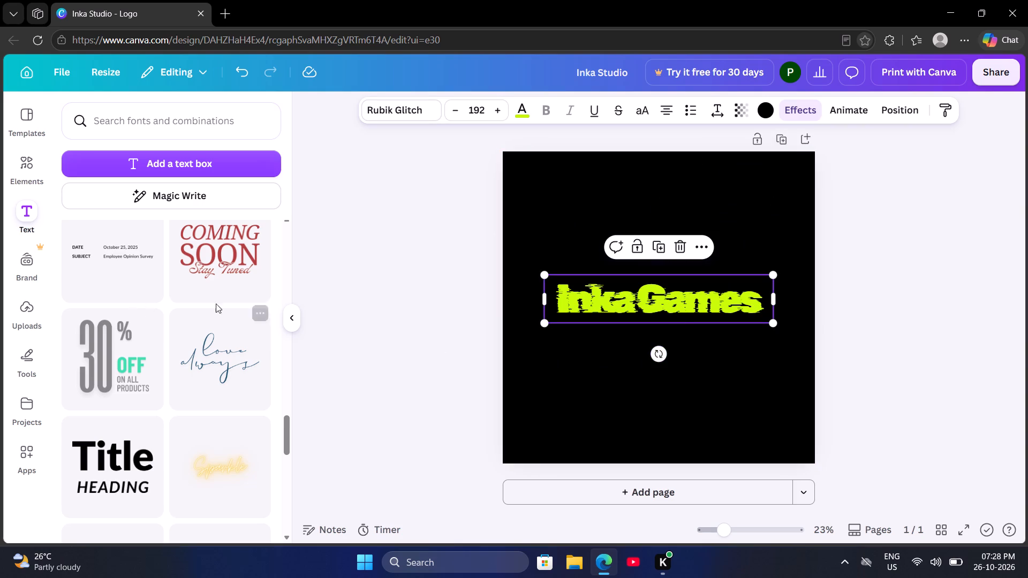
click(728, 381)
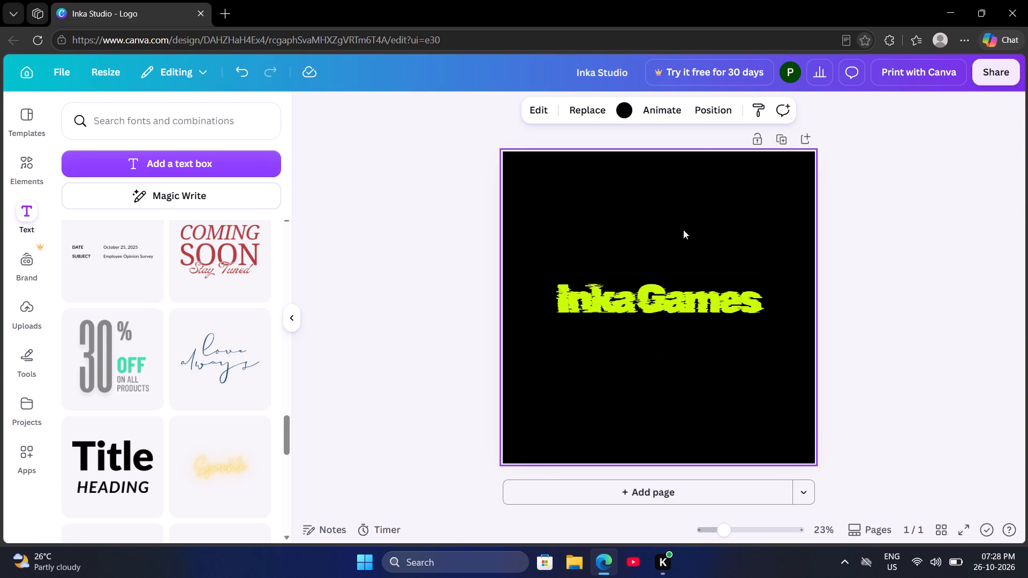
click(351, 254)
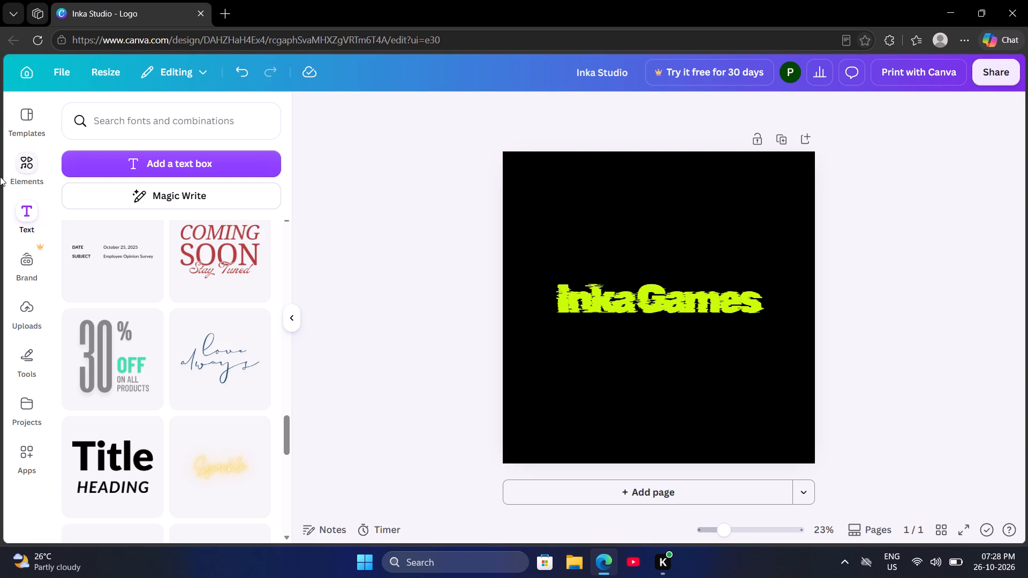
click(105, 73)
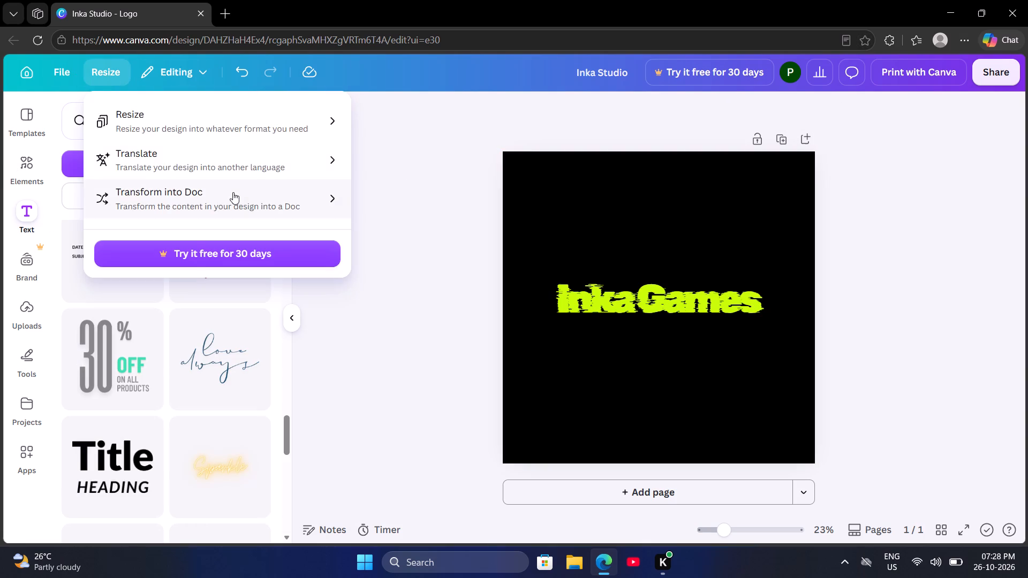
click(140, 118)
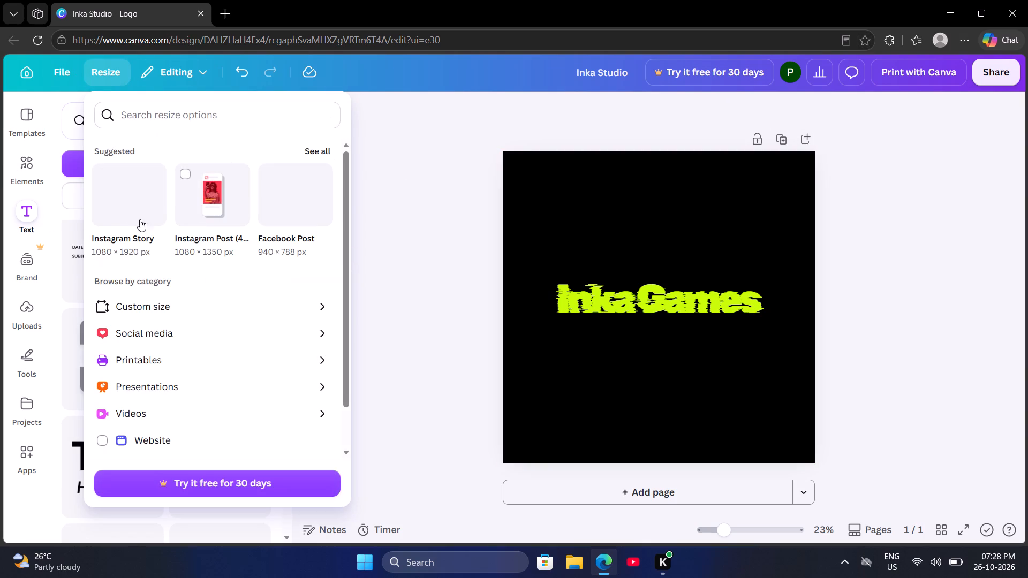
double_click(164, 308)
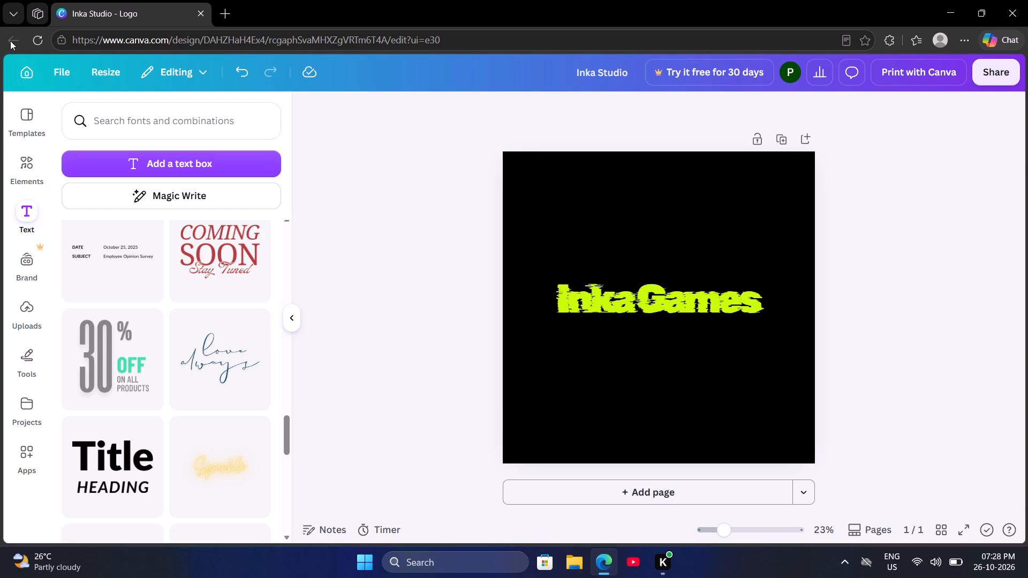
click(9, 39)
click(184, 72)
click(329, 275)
Search the web for "canva" in a new tab, open the Canva home page, and close the other tabs.
click(224, 12)
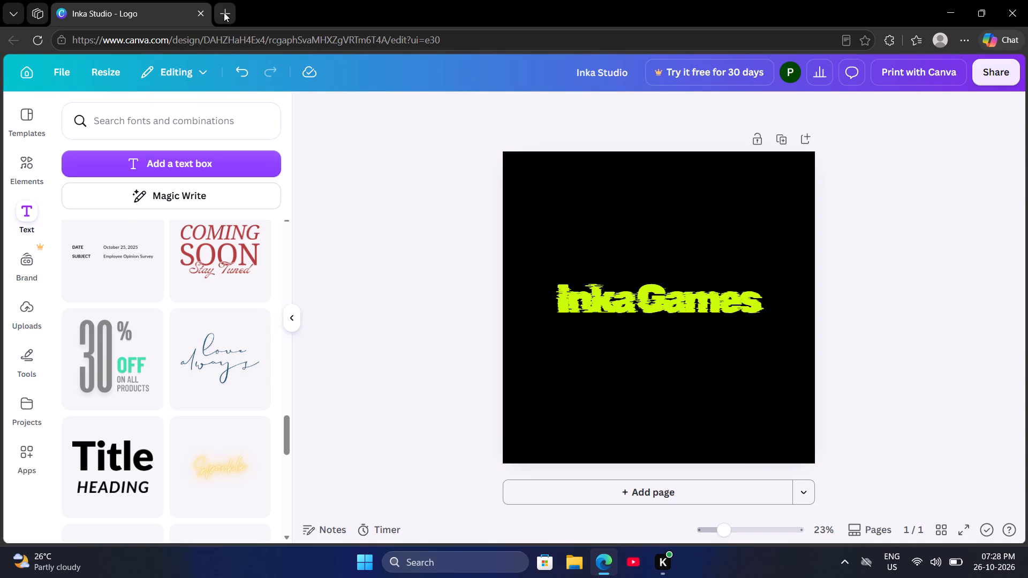
click(185, 41)
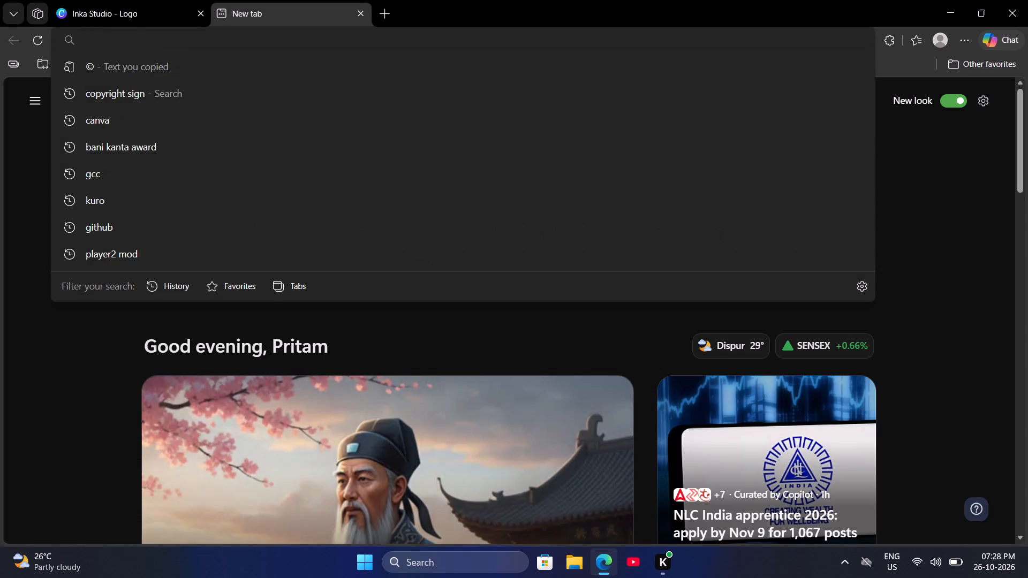
text(canva)
key(Return)
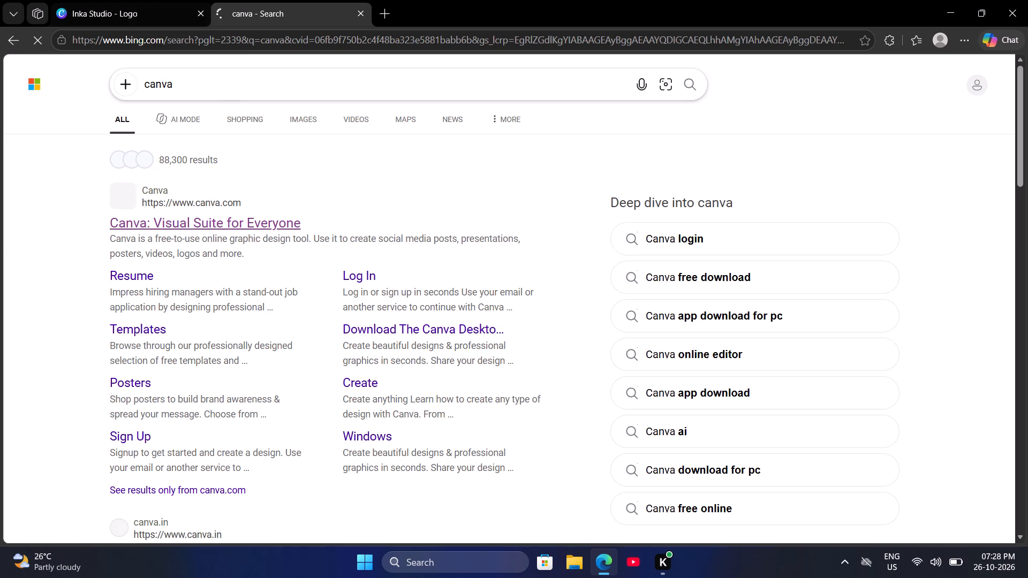
click(180, 216)
click(199, 18)
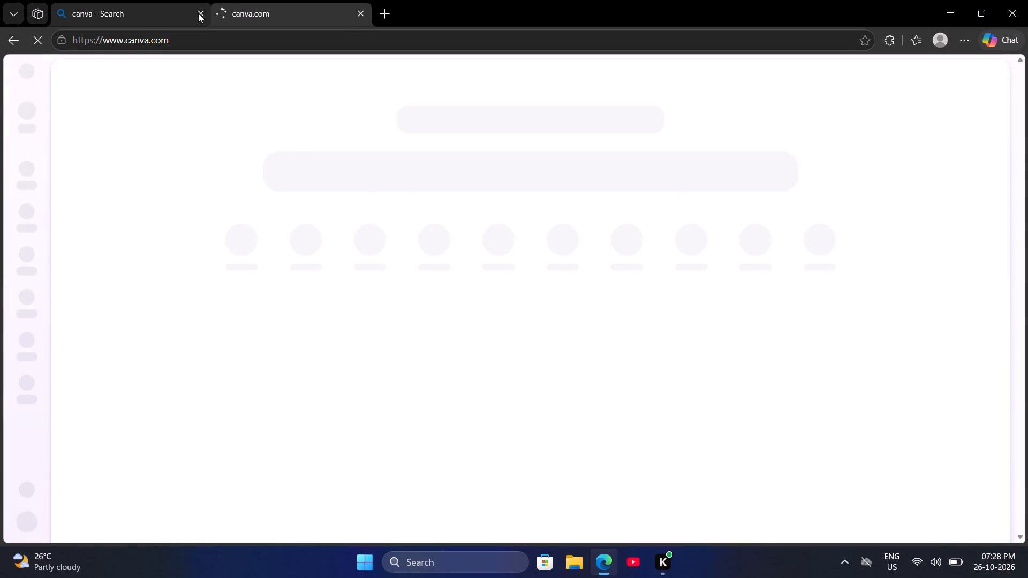
click(198, 13)
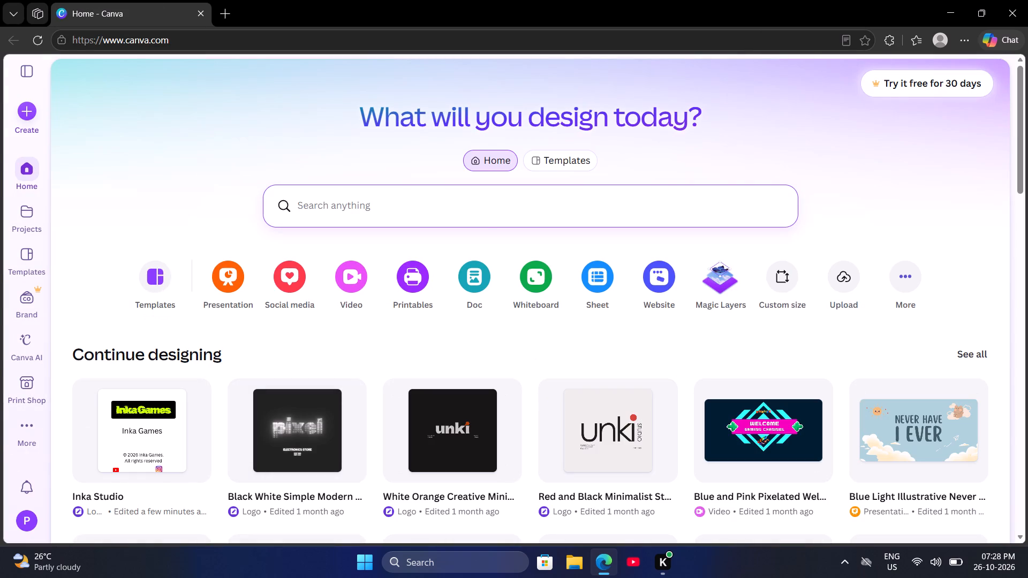
Start a new design and browse the suggested formats for a suitable one.
double_click(32, 116)
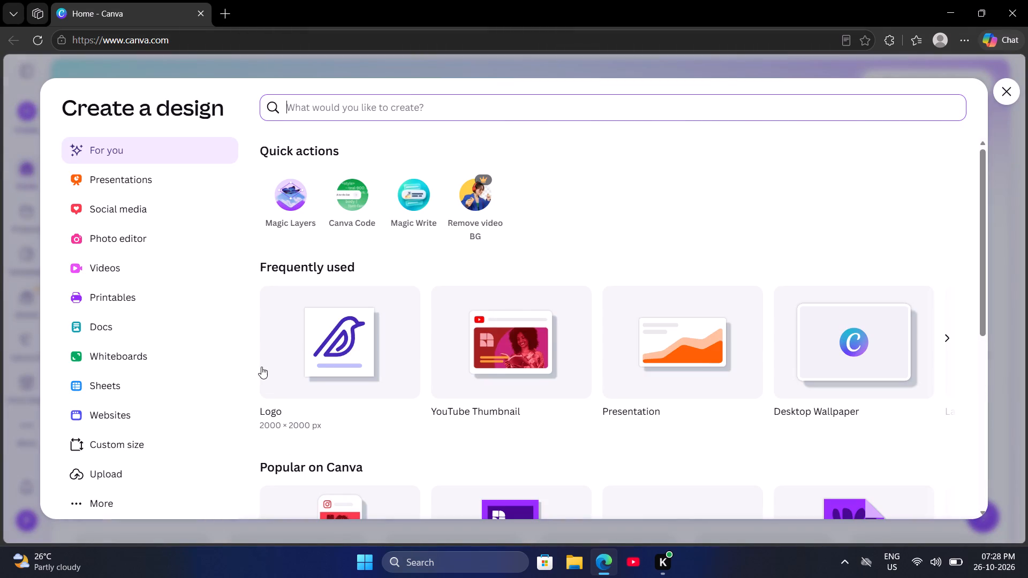
scroll(676, 390, down, 3)
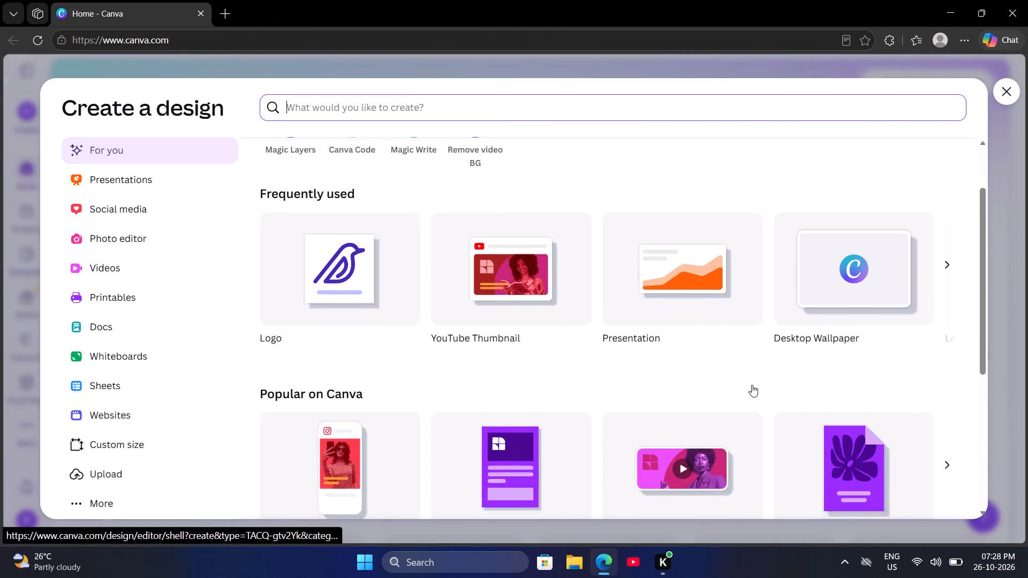
scroll(339, 368, down, 2)
scroll(420, 396, down, 2)
scroll(434, 387, up, 3)
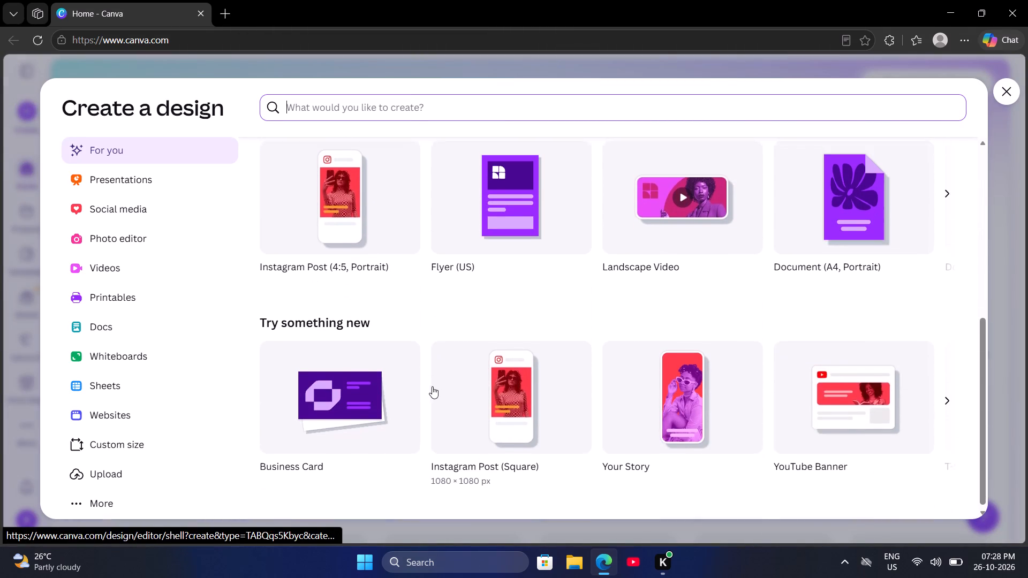
scroll(432, 386, up, 2)
scroll(313, 252, up, 2)
scroll(502, 233, down, 8)
scroll(546, 318, up, 1)
scroll(558, 321, down, 9)
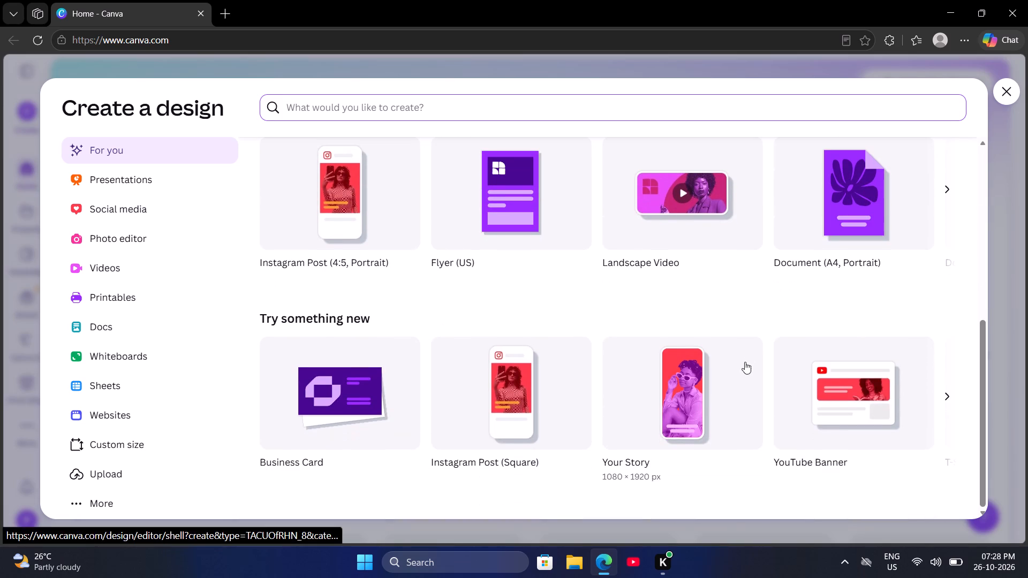
scroll(745, 362, down, 4)
Create a new custom-size design 1920 px wide and 1080 px high.
click(119, 447)
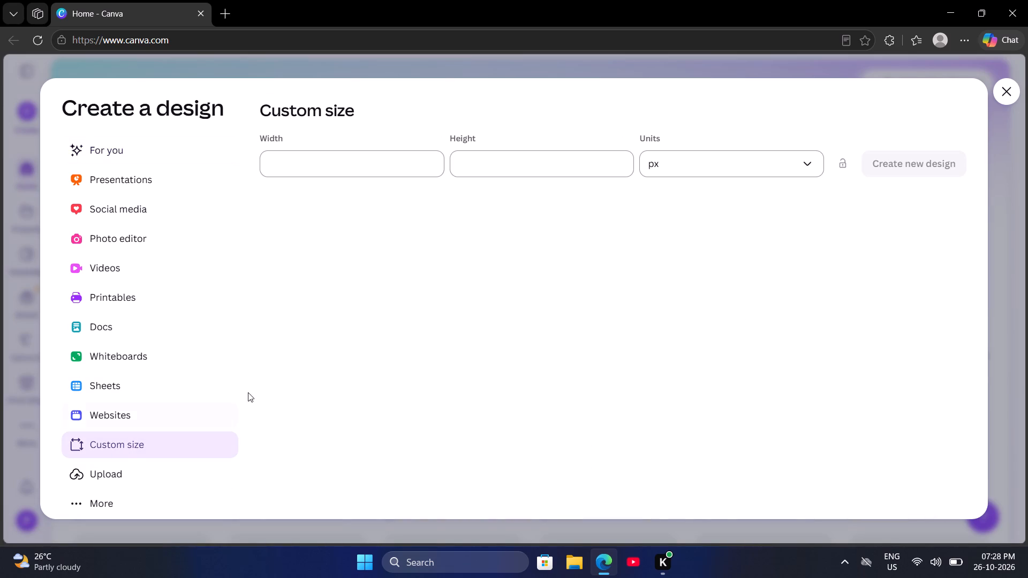
click(292, 165)
text(1980)
click(489, 159)
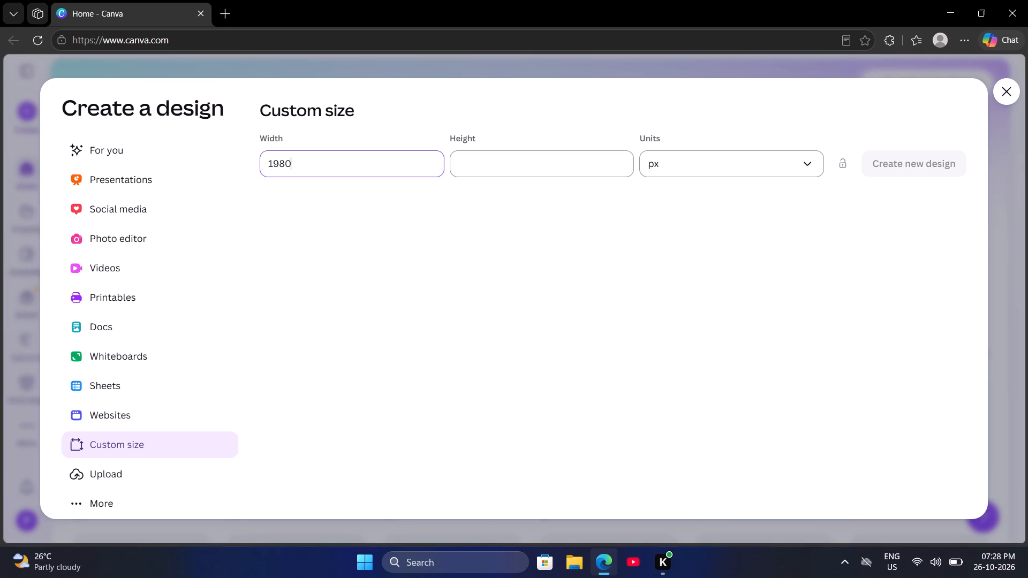
text(1080)
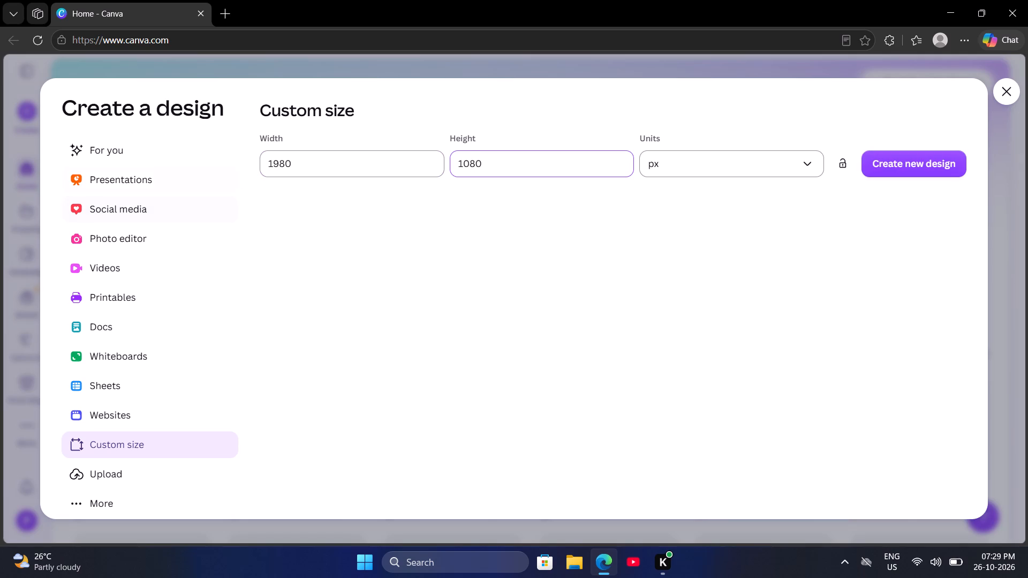
click(332, 161)
key(BackSpace)
key(BackSpace)
text(20)
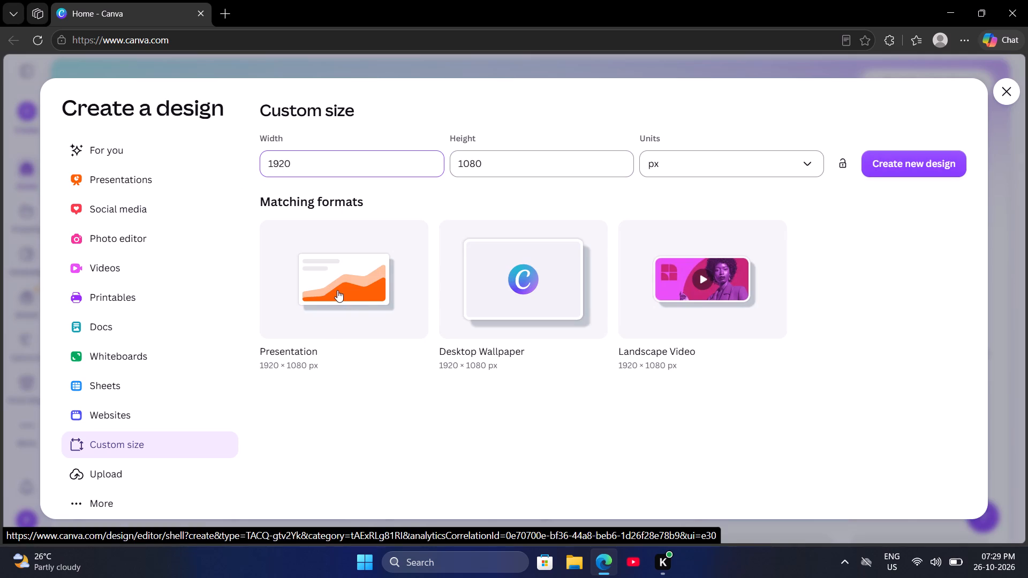
click(679, 166)
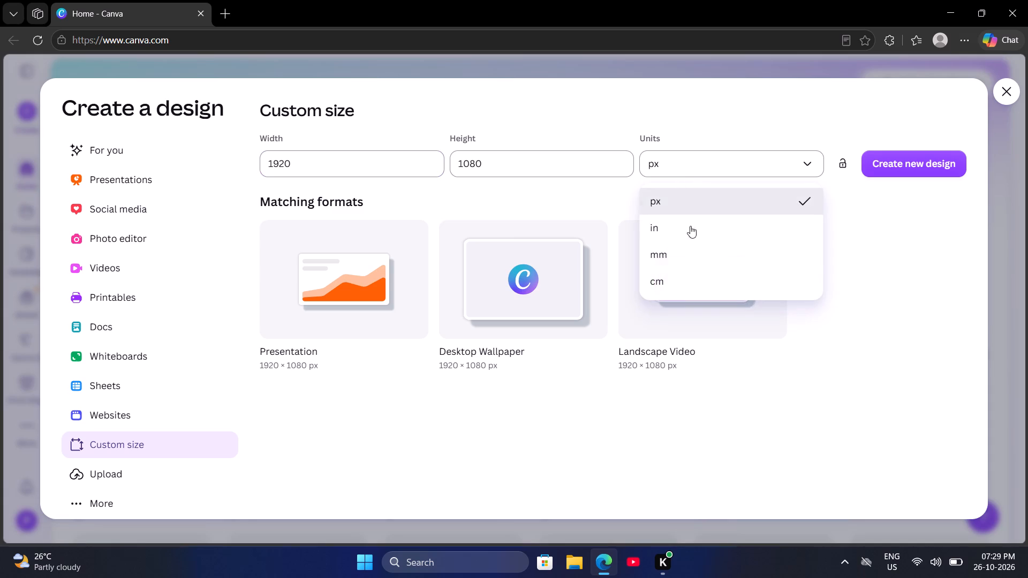
click(683, 198)
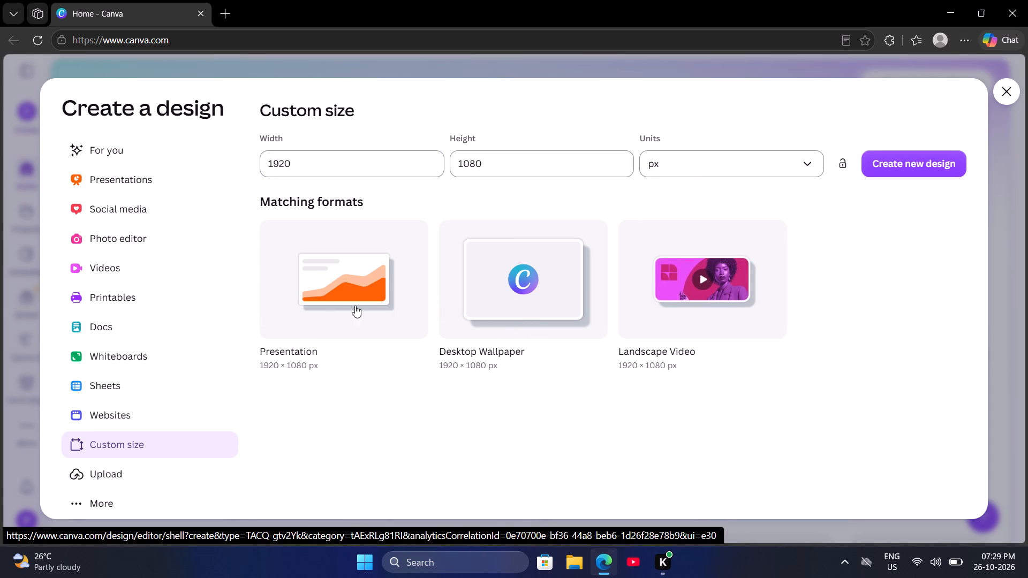
click(898, 163)
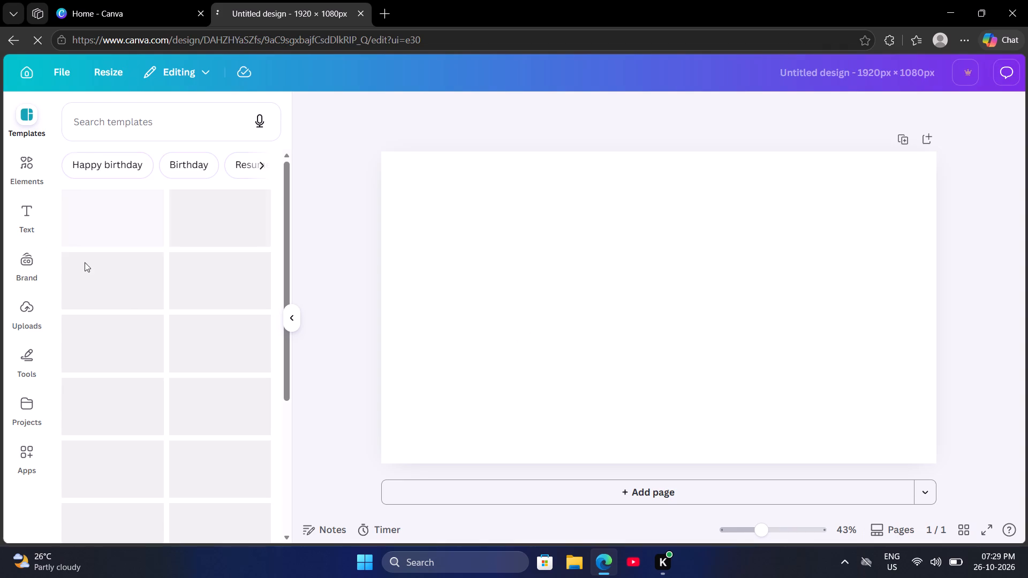
Add the recently used black and lime-green "static" font combination to the blank page.
click(31, 218)
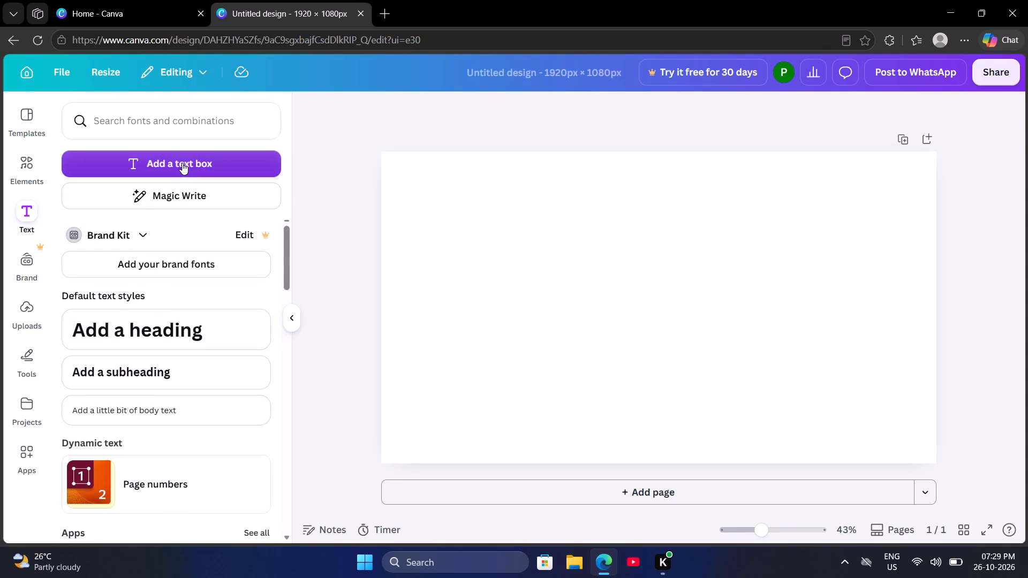
scroll(153, 416, down, 5)
click(215, 384)
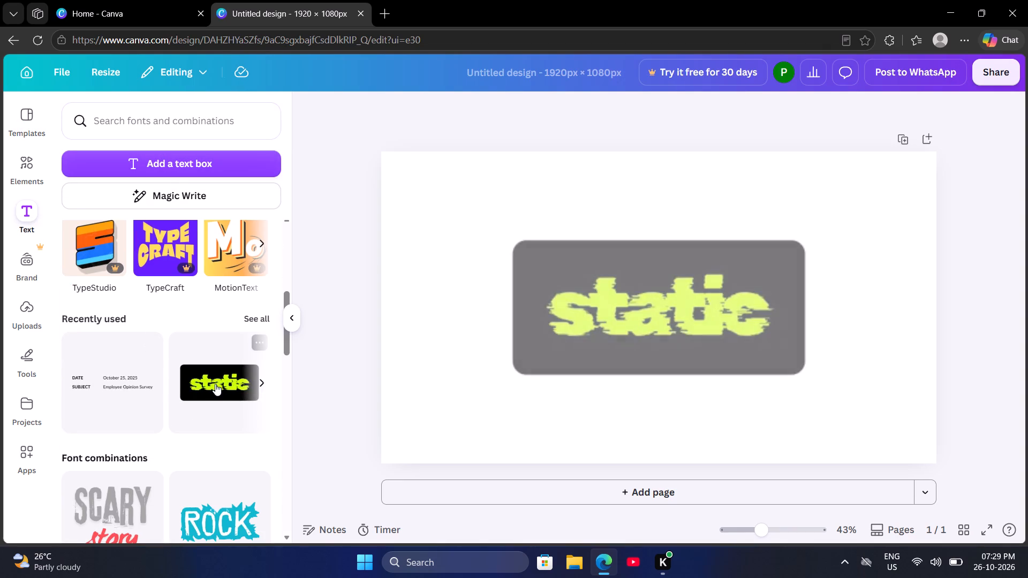
Replace the "static" text with "Inka Games".
click(663, 285)
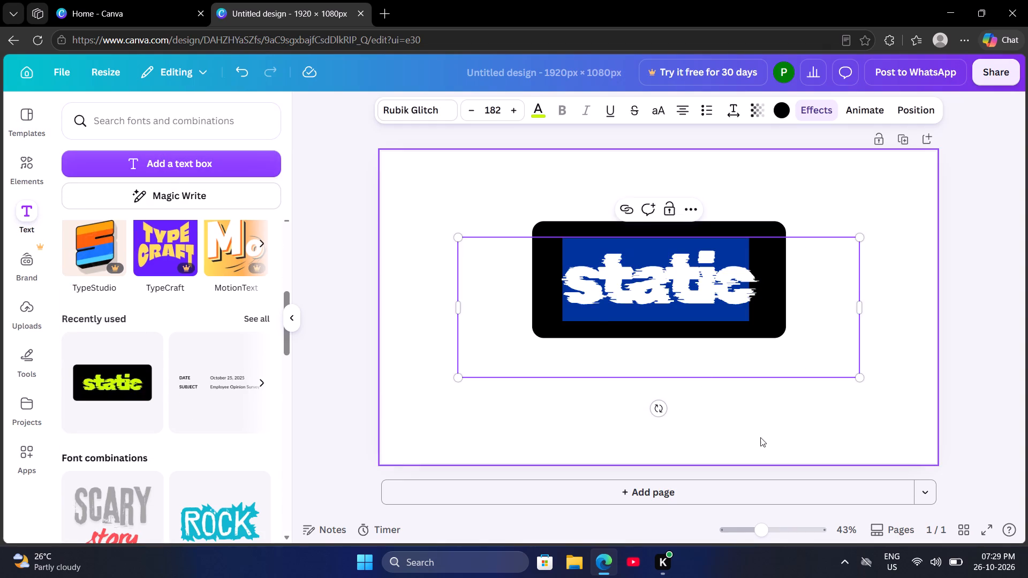
click(760, 437)
click(651, 283)
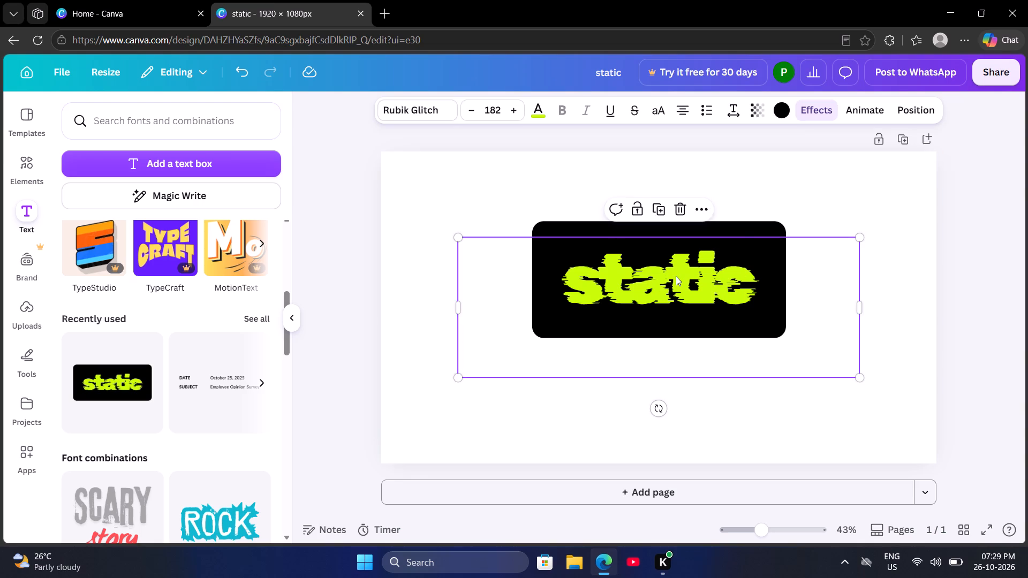
click(708, 288)
key(i)
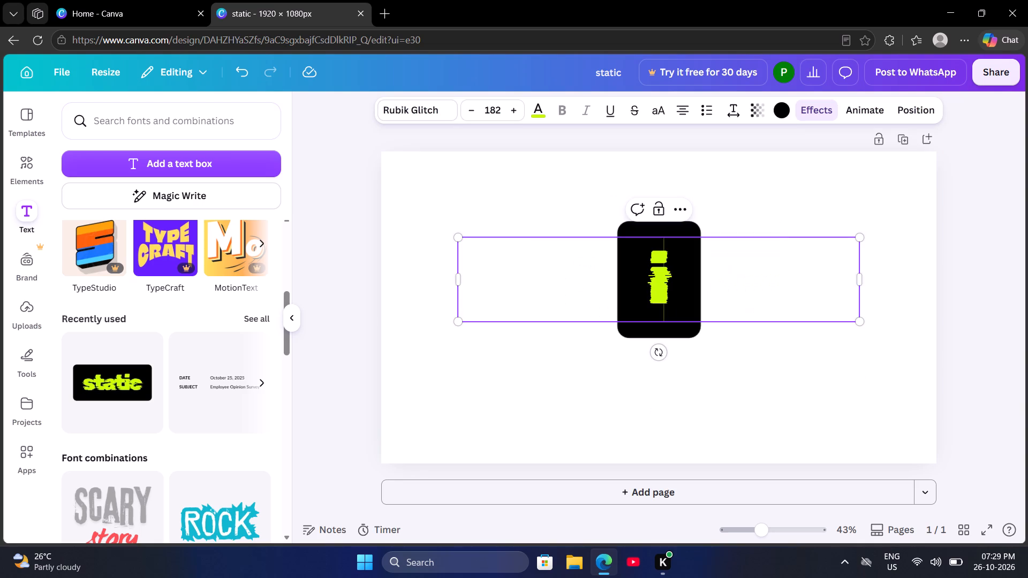
text(nks)
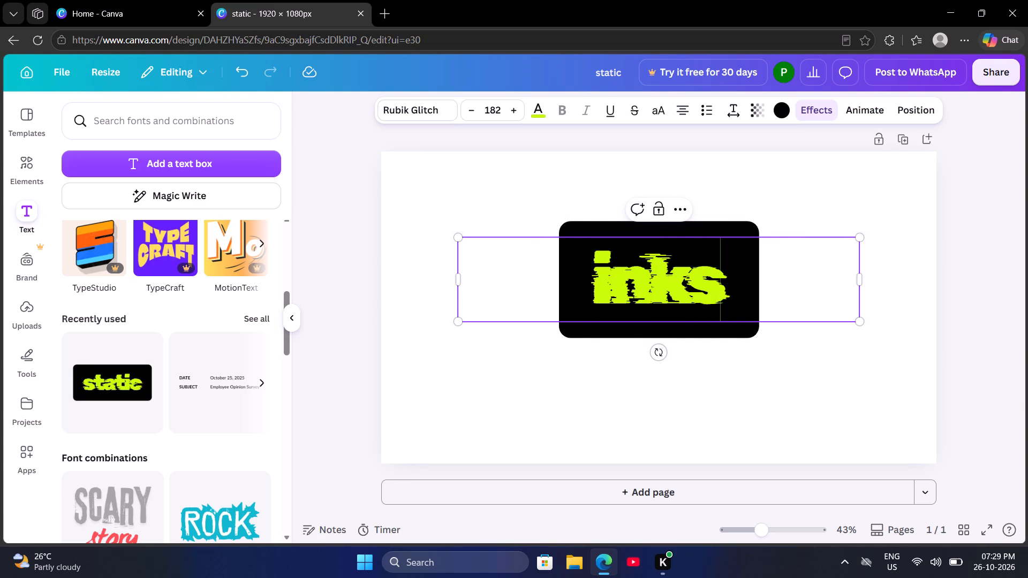
key(BackSpace)
key(a)
key(BackSpace)
key(BackSpace)
key(BackSpace)
key(BackSpace)
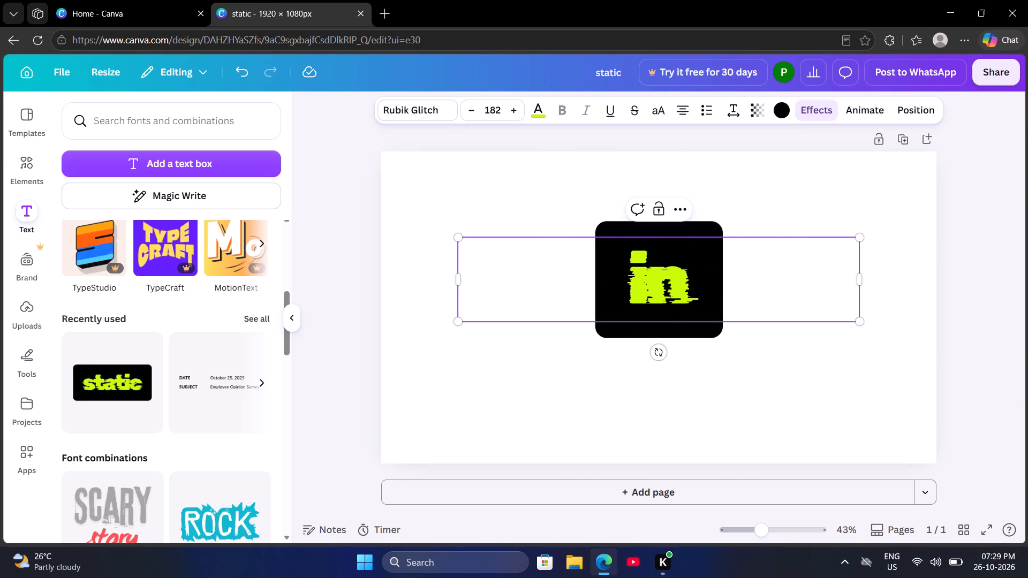
key(BackSpace)
key(BackSpace)
text(Inka Games)
click(782, 396)
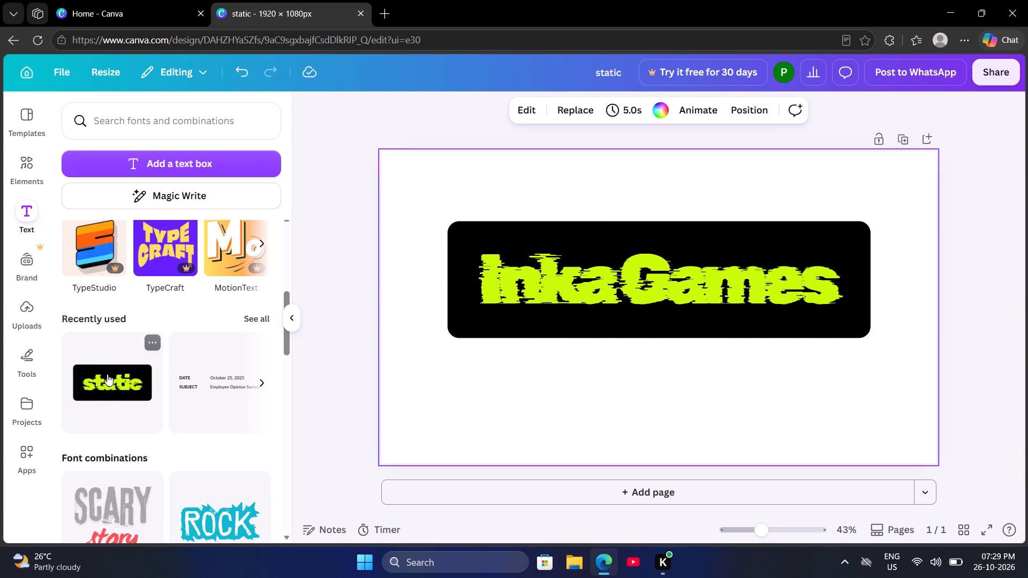
Set the page background to the black already used in this design.
click(661, 108)
click(100, 260)
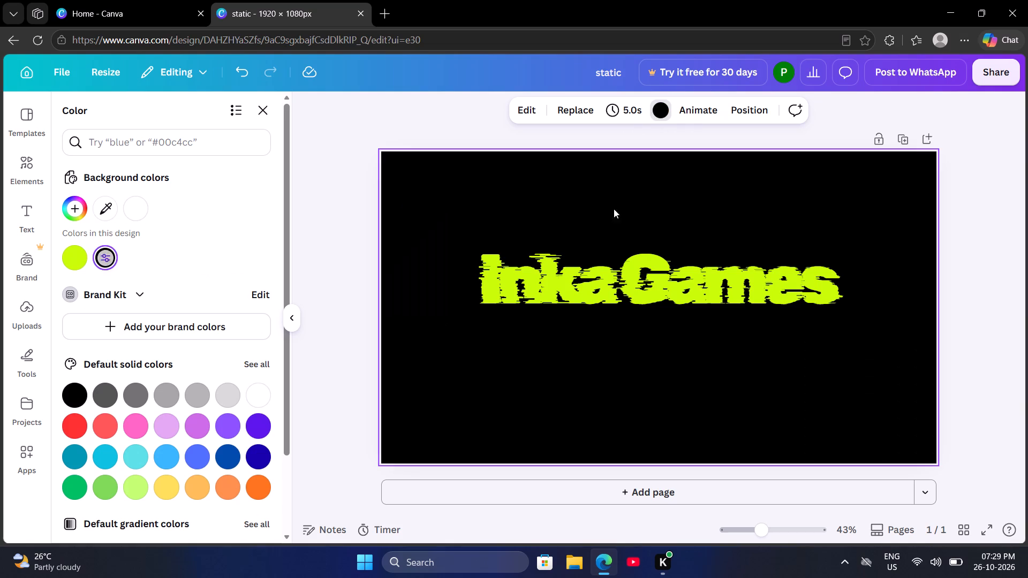
click(626, 110)
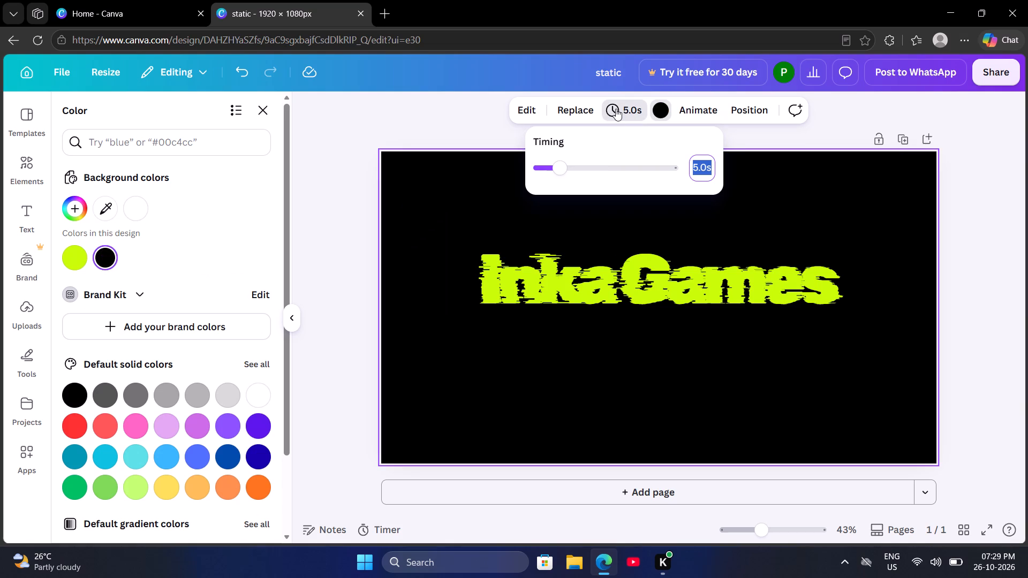
click(800, 187)
Move the Inka Games text down to the page's middle and shrink it to about font size 133.
click(629, 286)
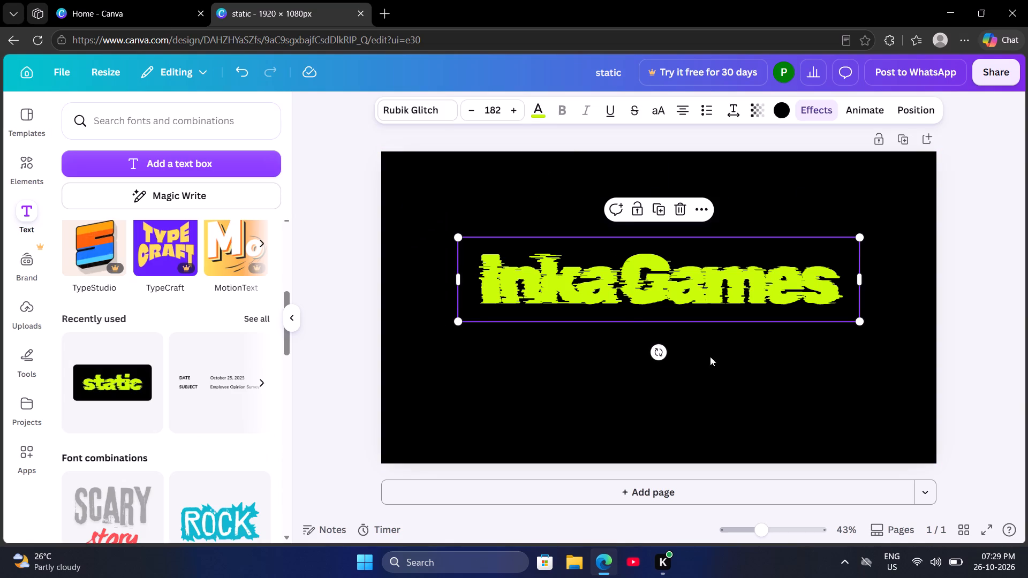
click(722, 402)
drag(654, 287, 656, 310)
click(656, 310)
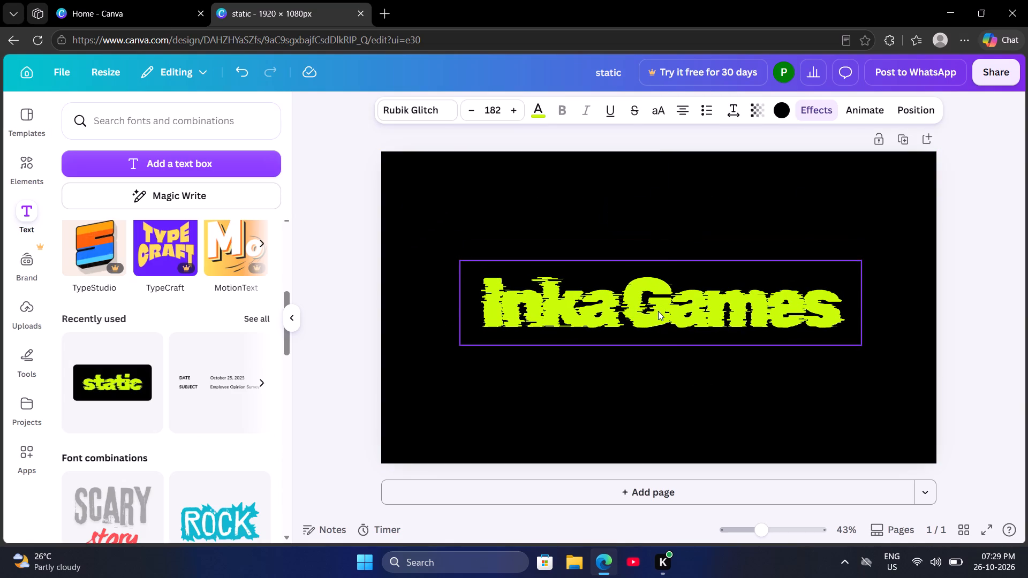
click(814, 205)
click(640, 305)
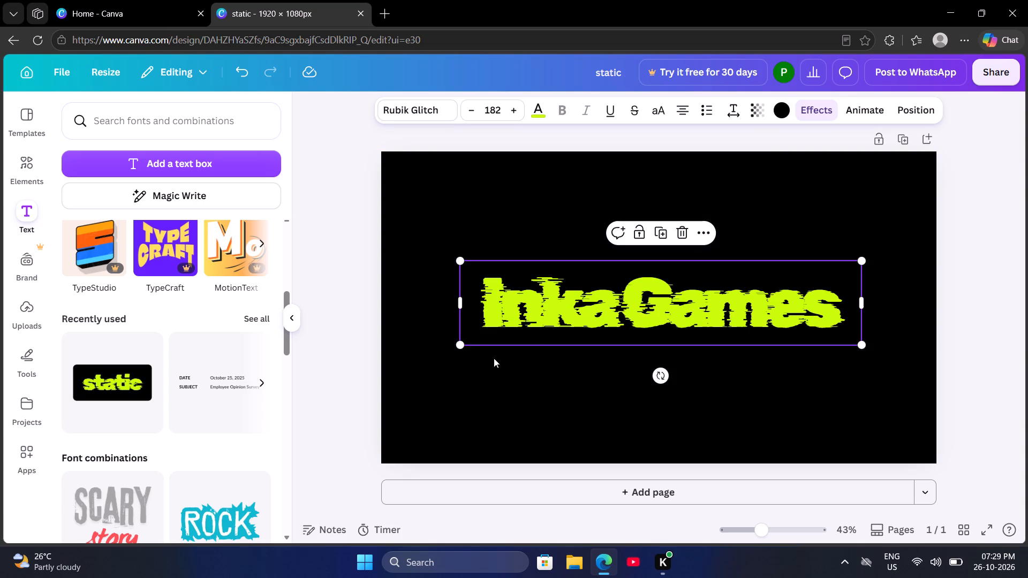
drag(461, 345, 523, 332)
click(523, 332)
drag(730, 282, 694, 289)
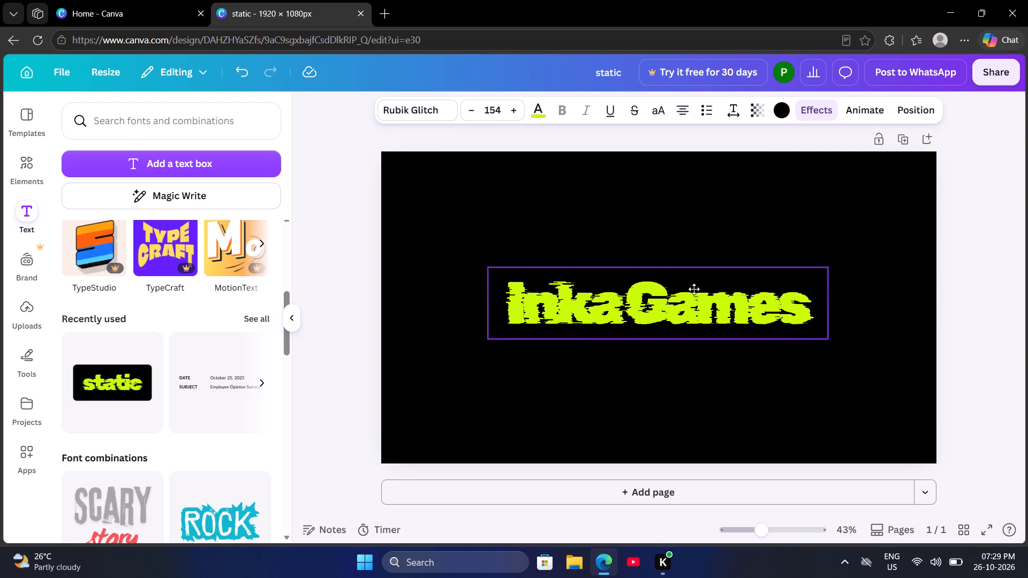
drag(694, 289, 693, 289)
drag(487, 339, 534, 331)
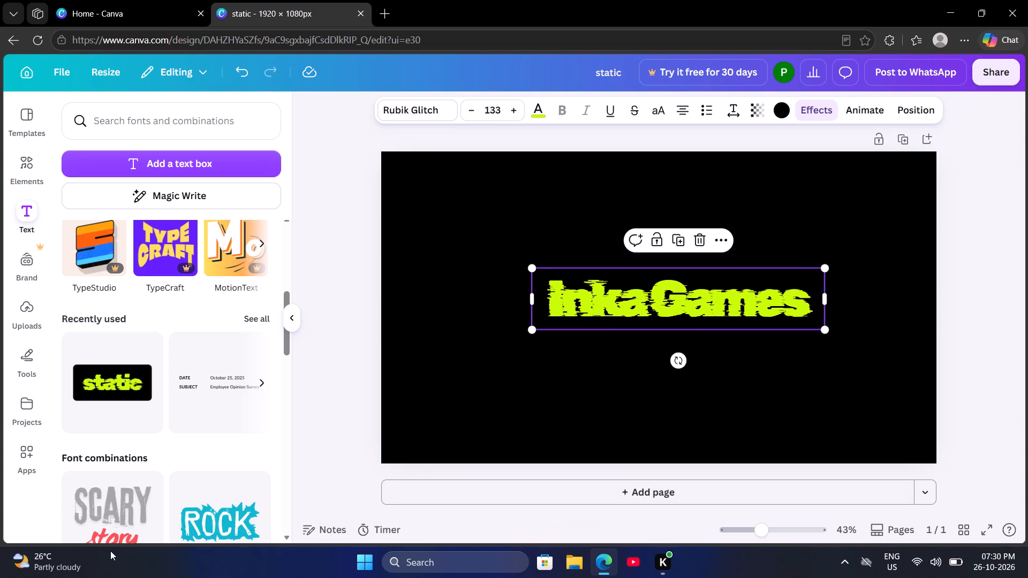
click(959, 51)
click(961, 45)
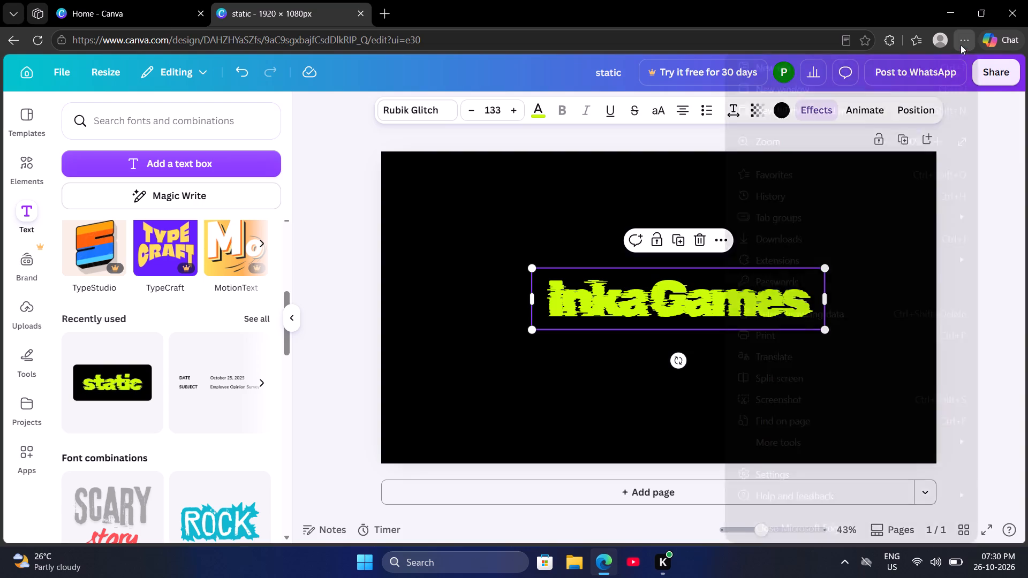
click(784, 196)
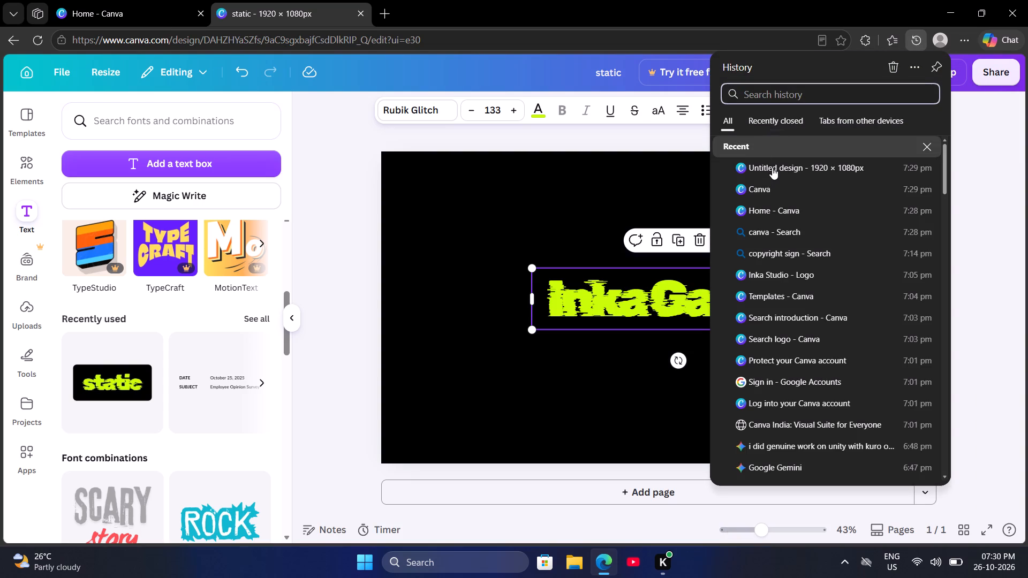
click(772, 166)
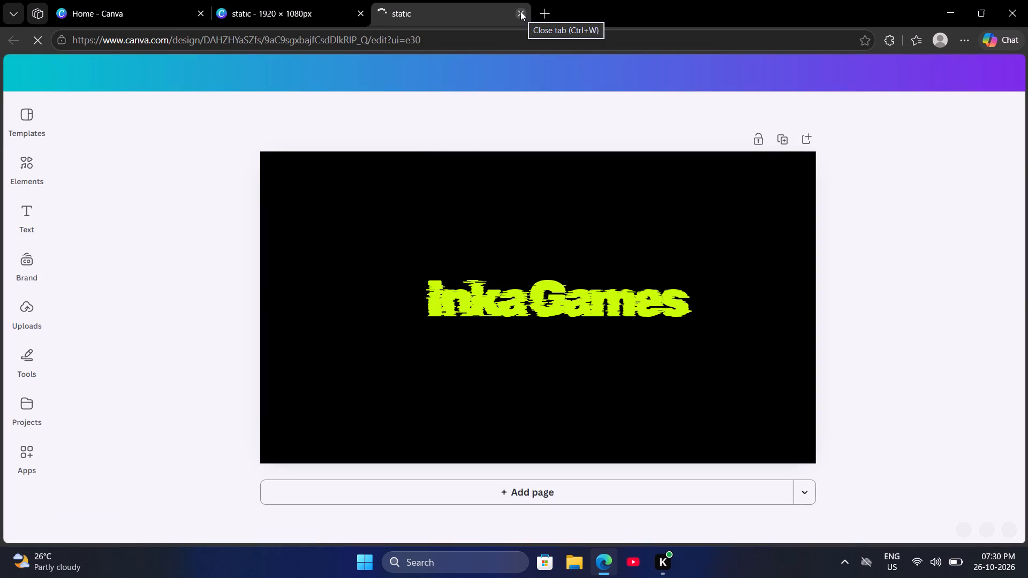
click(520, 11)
Open the downloaded Inka Studio.png in Photos and place its window beside the design for comparison.
click(958, 41)
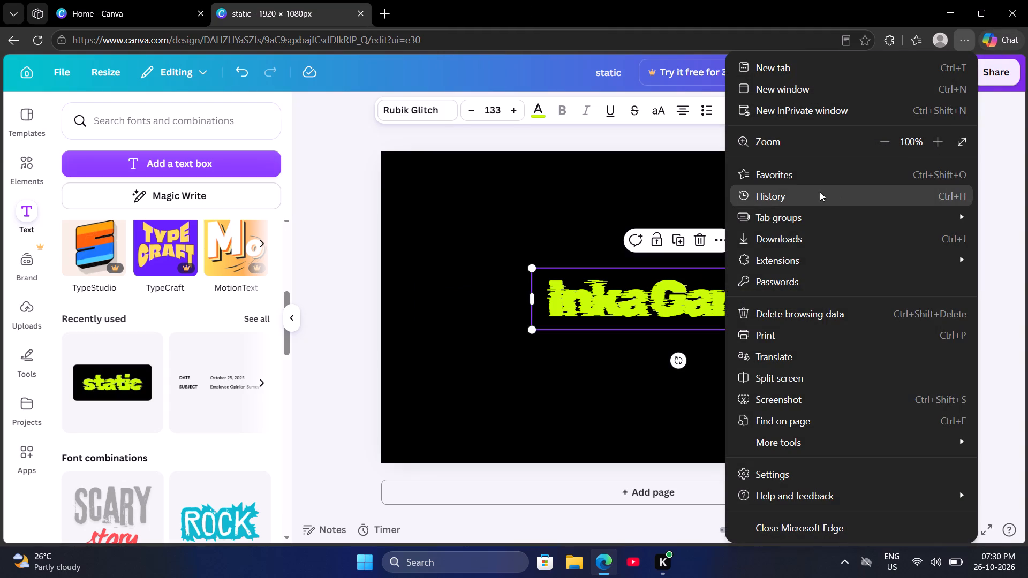
click(788, 233)
click(790, 95)
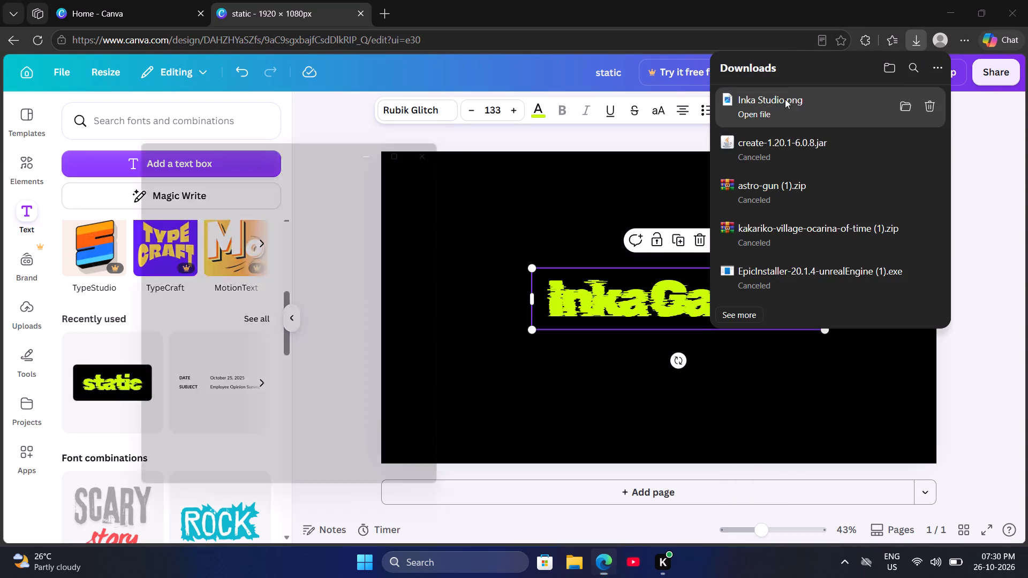
scroll(285, 288, up, 4)
scroll(289, 337, down, 10)
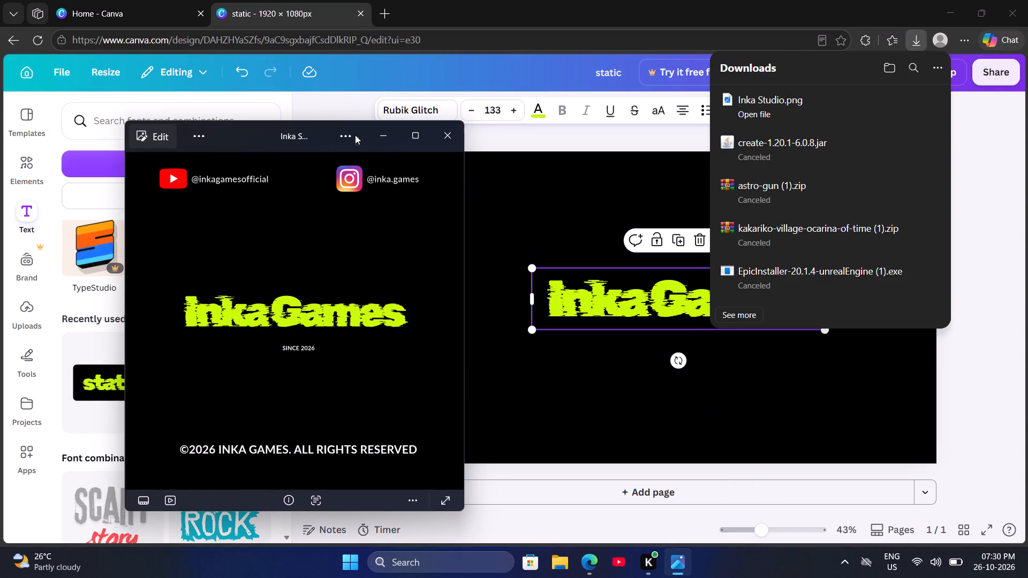
click(976, 139)
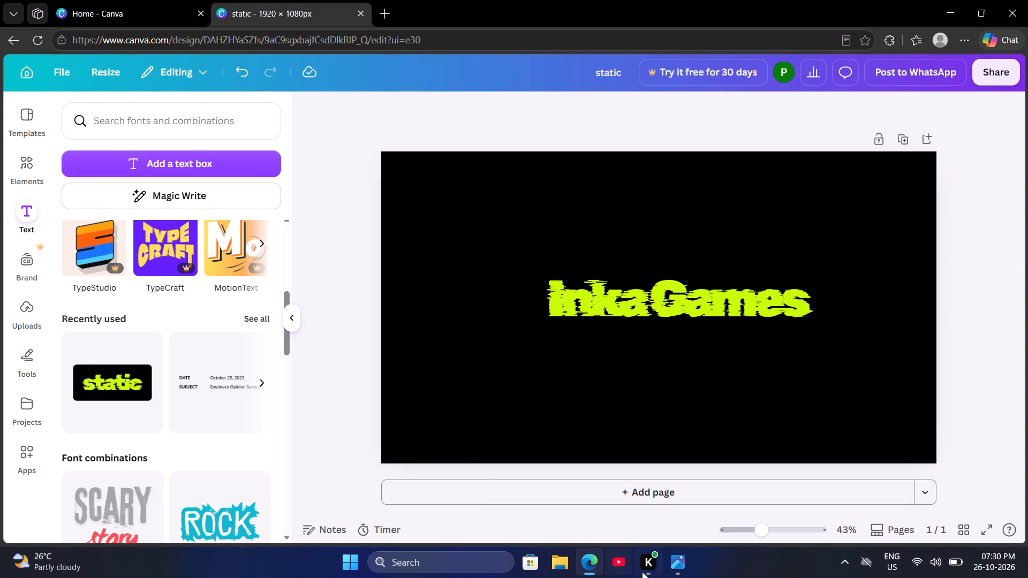
click(680, 567)
drag(252, 141, 117, 128)
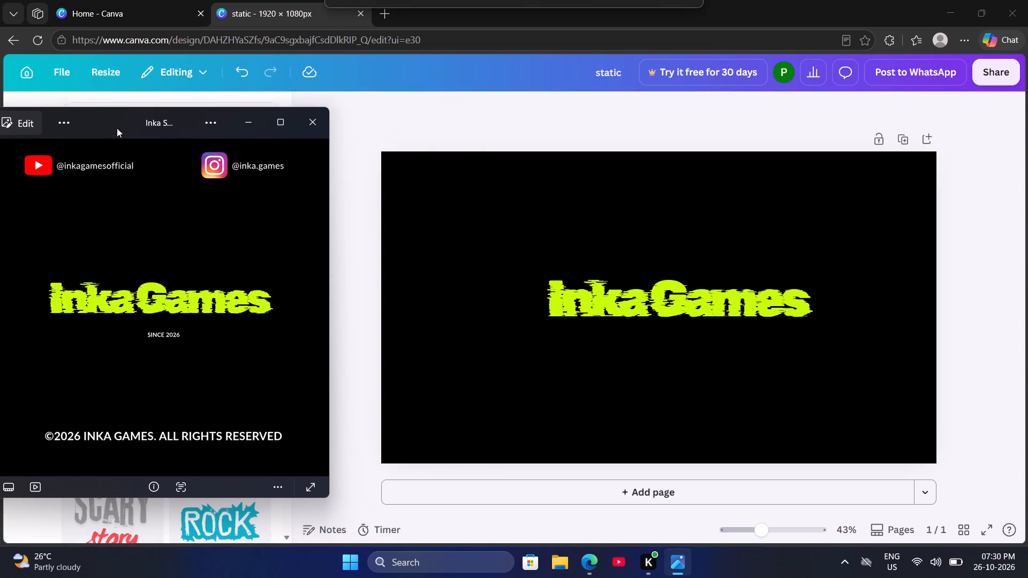
drag(117, 128, 117, 127)
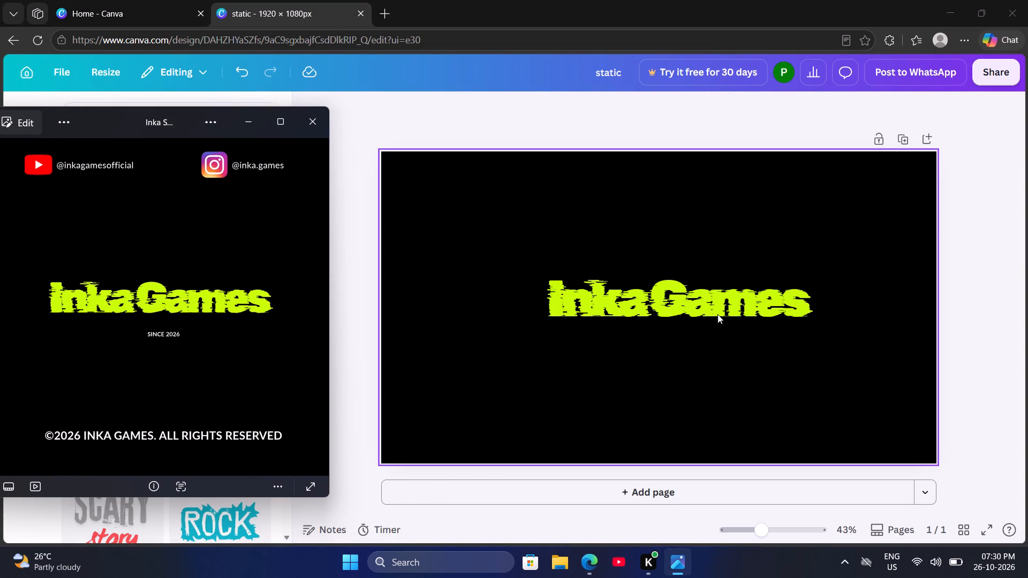
Enlarge the Inka Games text in the Canva design to about font size 150 and shift it towards the page centre.
drag(682, 311, 661, 317)
drag(511, 336, 475, 362)
click(475, 362)
drag(595, 315, 626, 317)
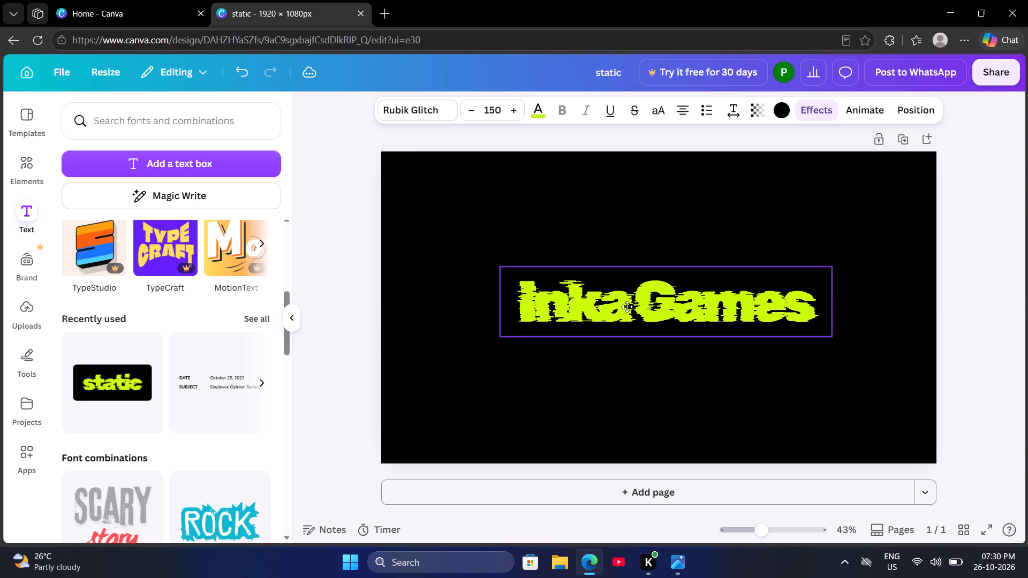
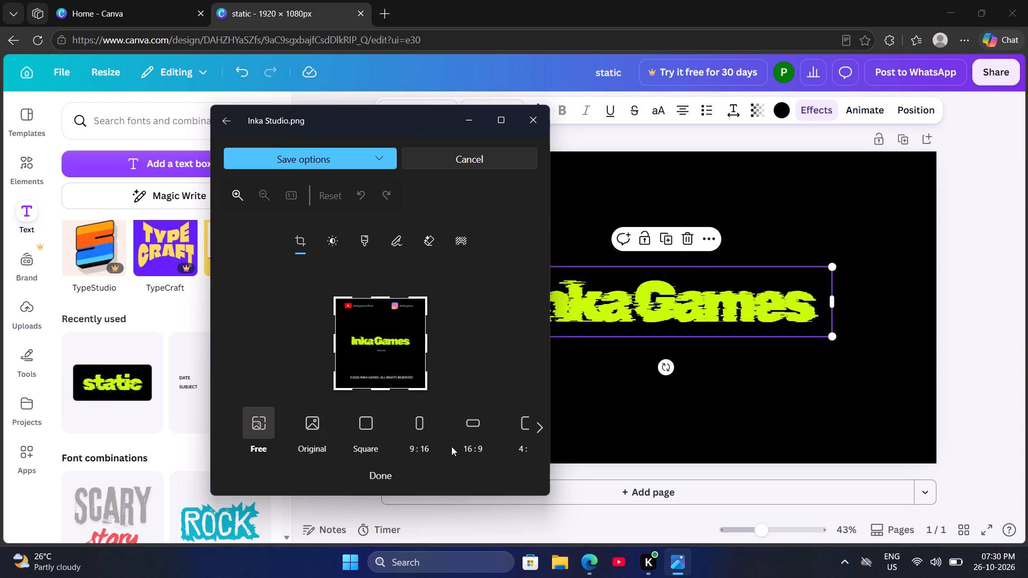
Crop Inka Studio.png to the 16:9 ratio, framing the Inka Games logo and the SINCE 2026 line.
scroll(456, 441, down, 2)
click(464, 431)
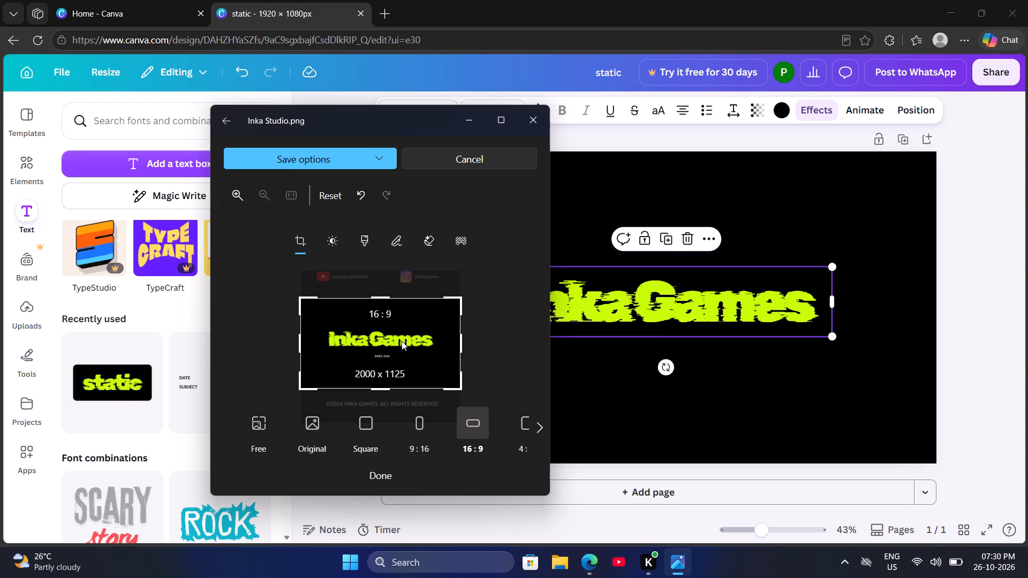
drag(402, 341, 400, 347)
click(400, 347)
Save the cropped image as a copy in the Downloads folder under the name Inka Stuodio.png.
click(328, 150)
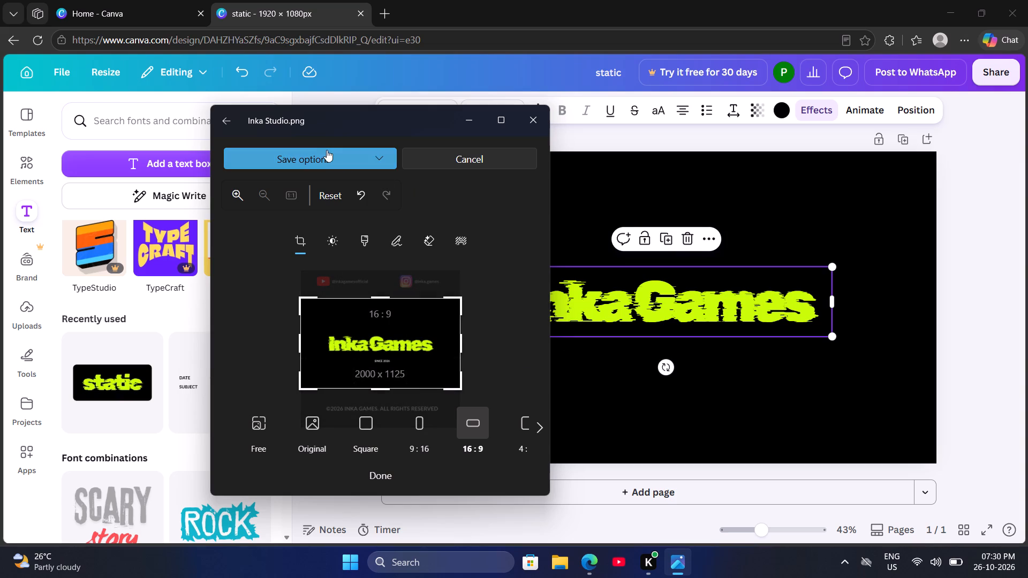
click(263, 196)
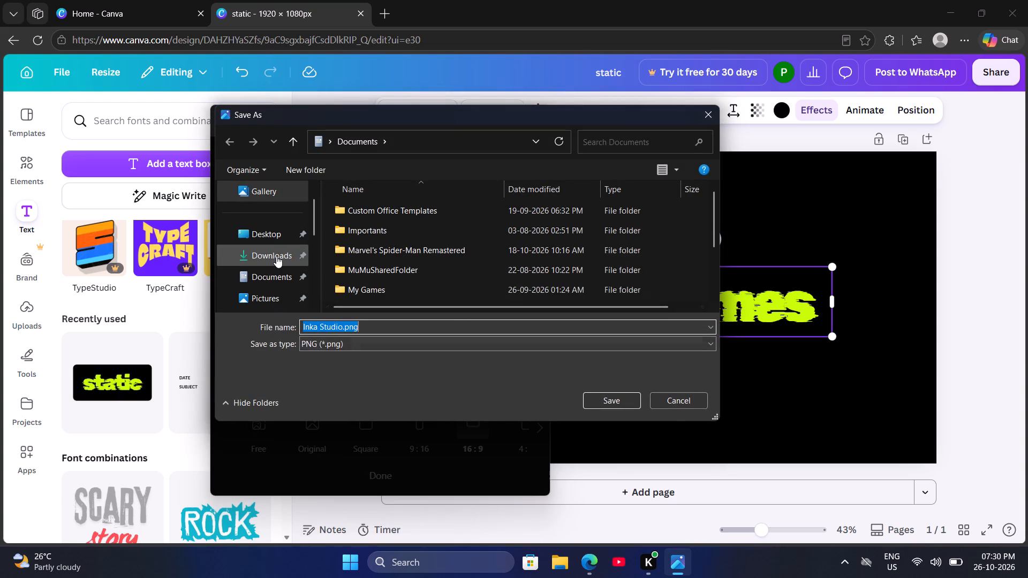
click(274, 253)
click(615, 397)
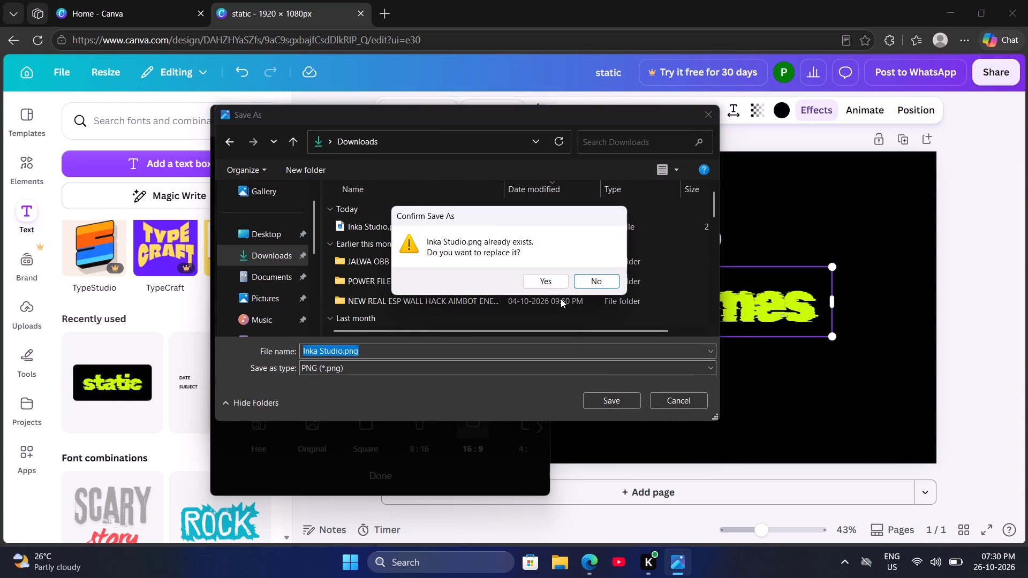
click(368, 351)
click(335, 351)
click(593, 280)
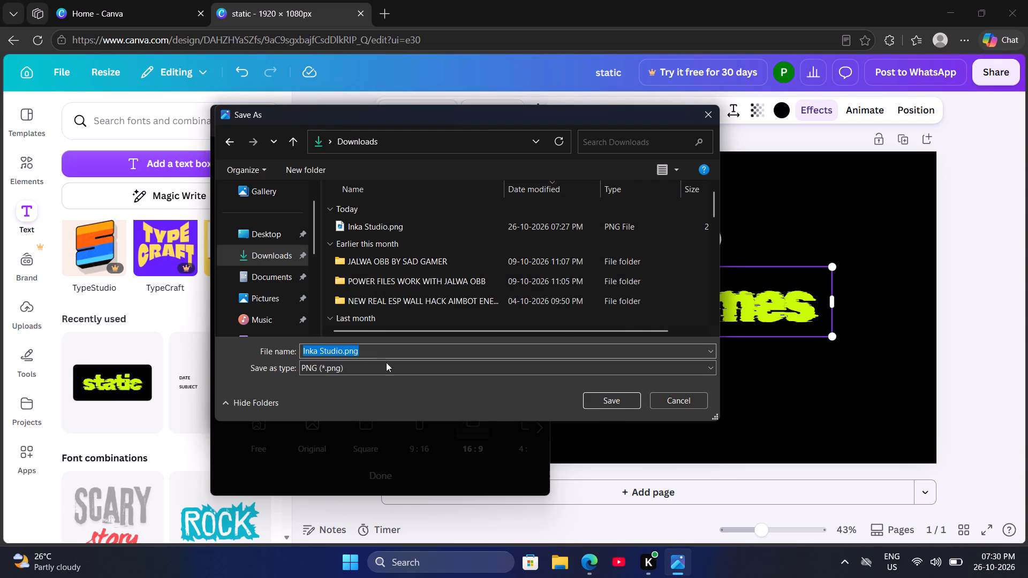
click(330, 346)
click(330, 349)
key(o)
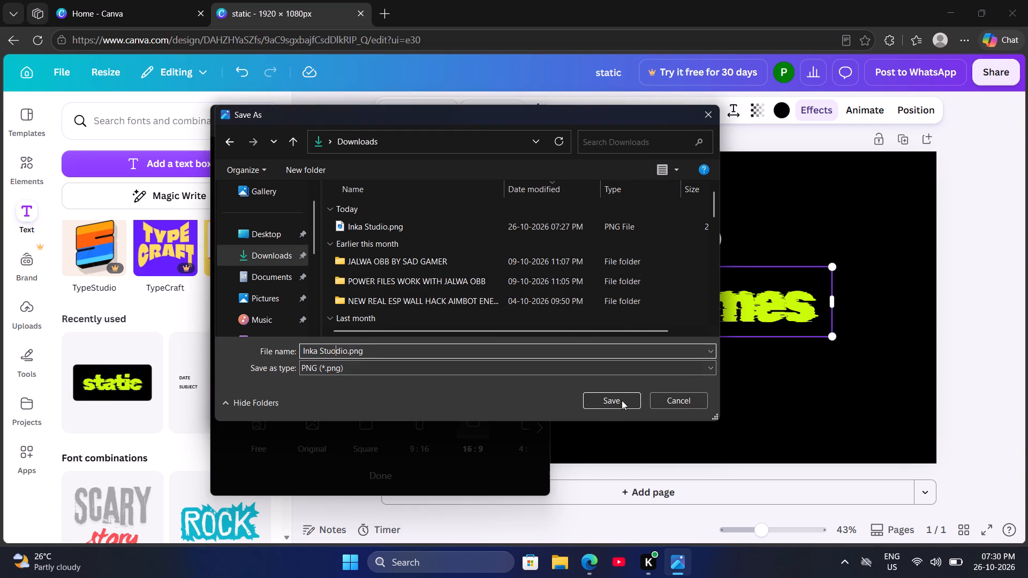
click(624, 398)
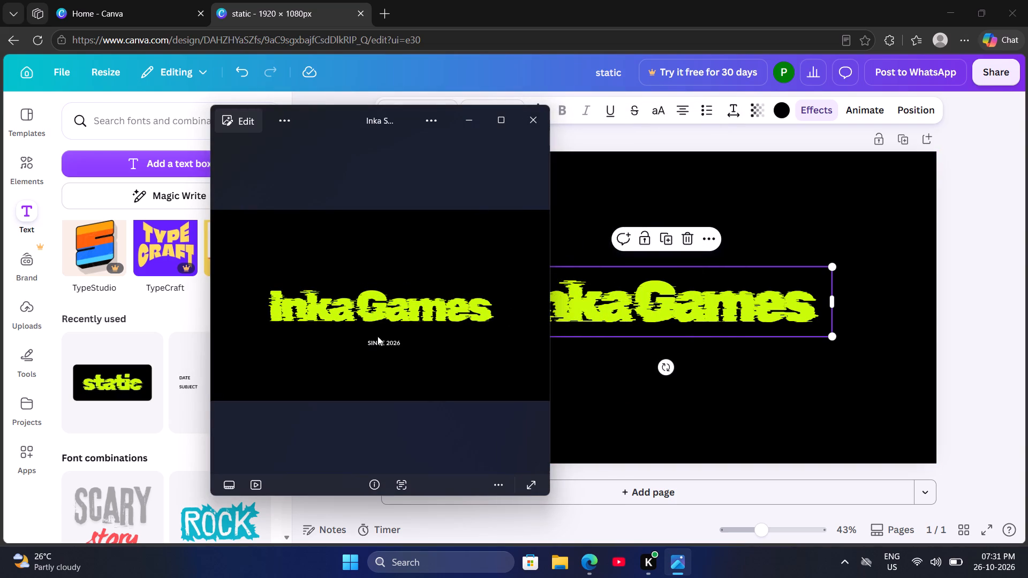
Move the cropped image's window clear of the Canva page so both logos can be compared side by side.
drag(335, 122, 180, 118)
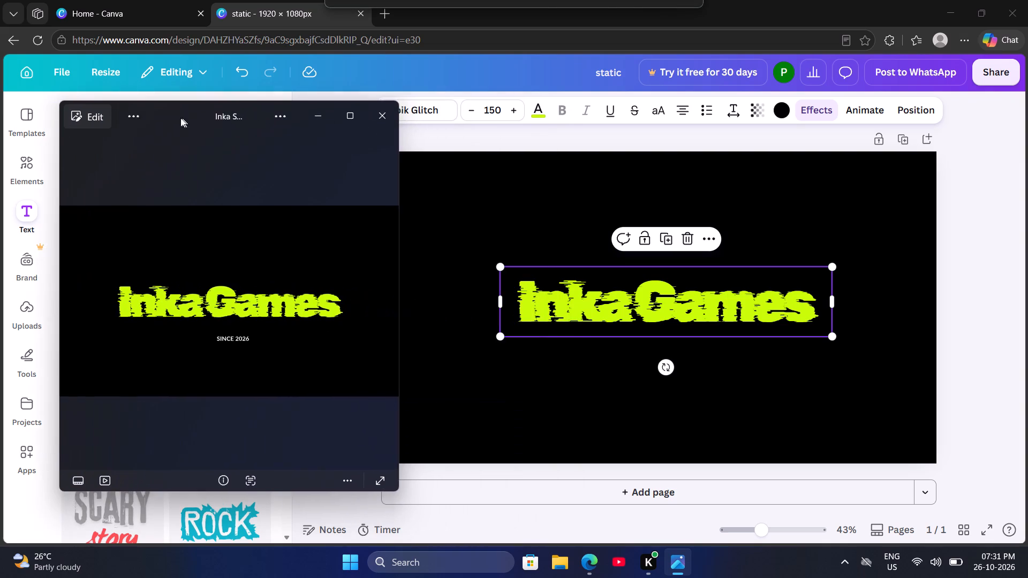
drag(180, 118, 159, 118)
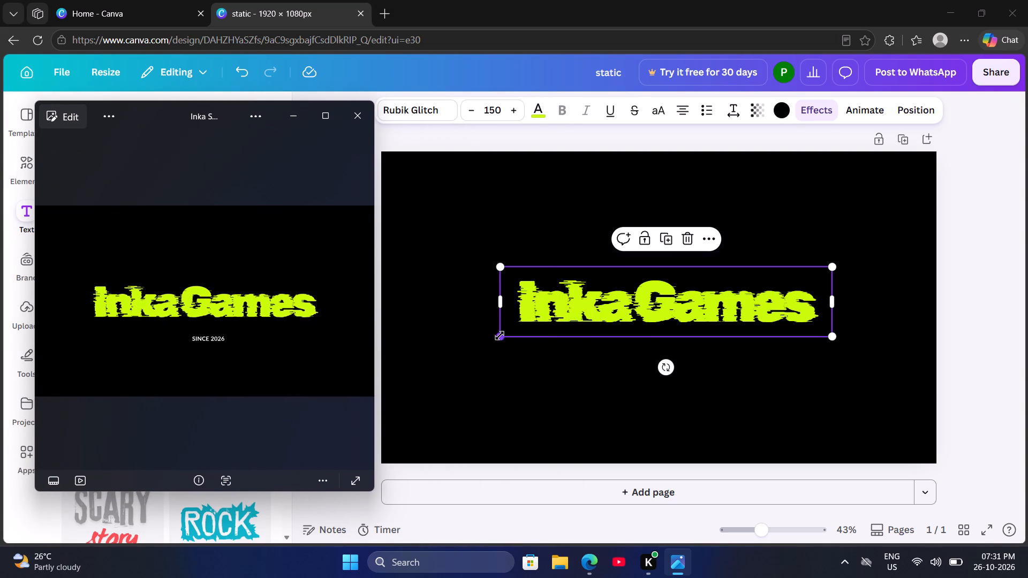
In the Canva design, enlarge the Inka Games text to about font size 183, using the cropped image as reference.
drag(500, 336, 479, 349)
drag(658, 309, 665, 309)
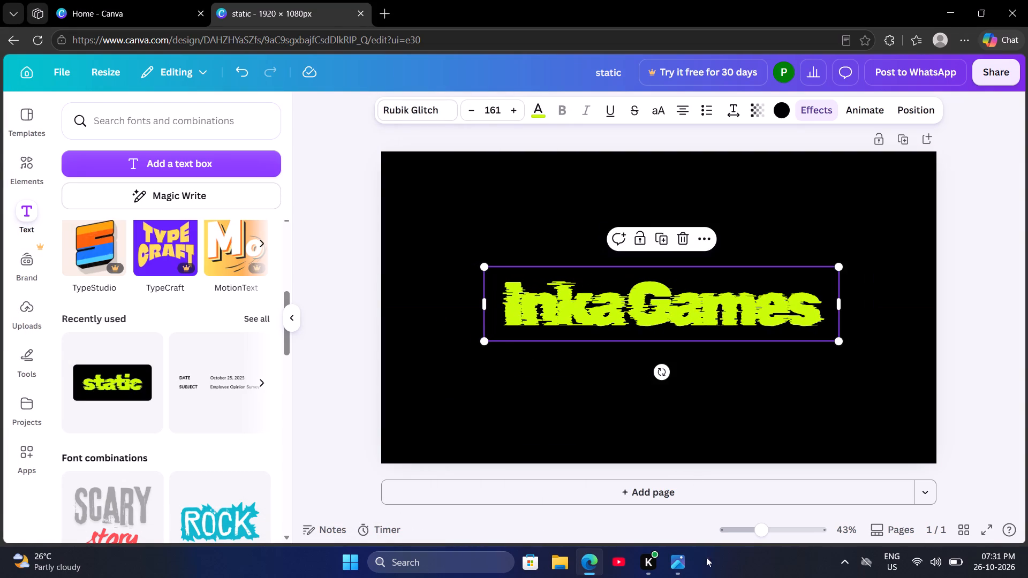
click(663, 562)
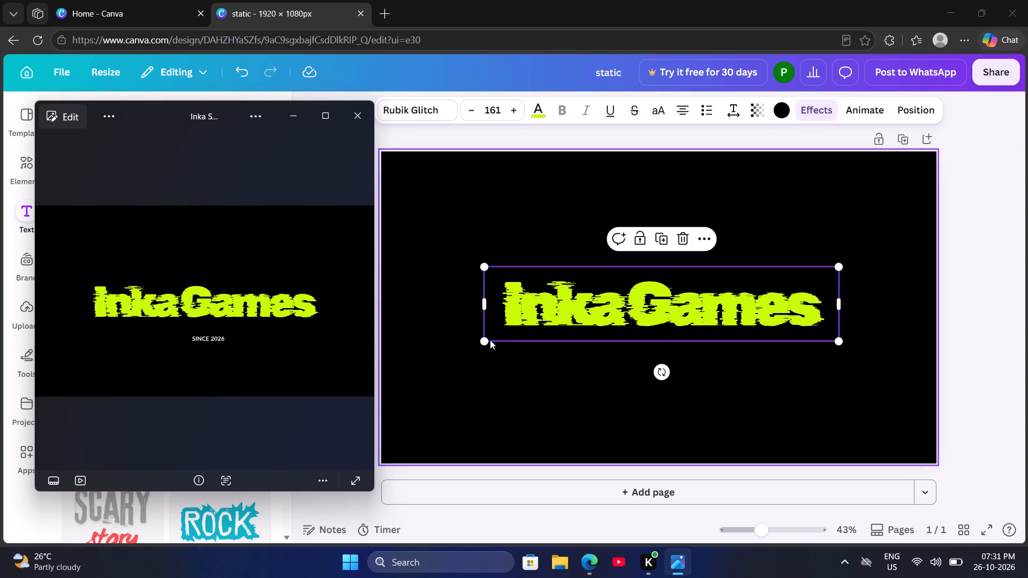
drag(486, 340, 441, 368)
drag(545, 314, 596, 317)
click(599, 317)
click(591, 317)
click(586, 316)
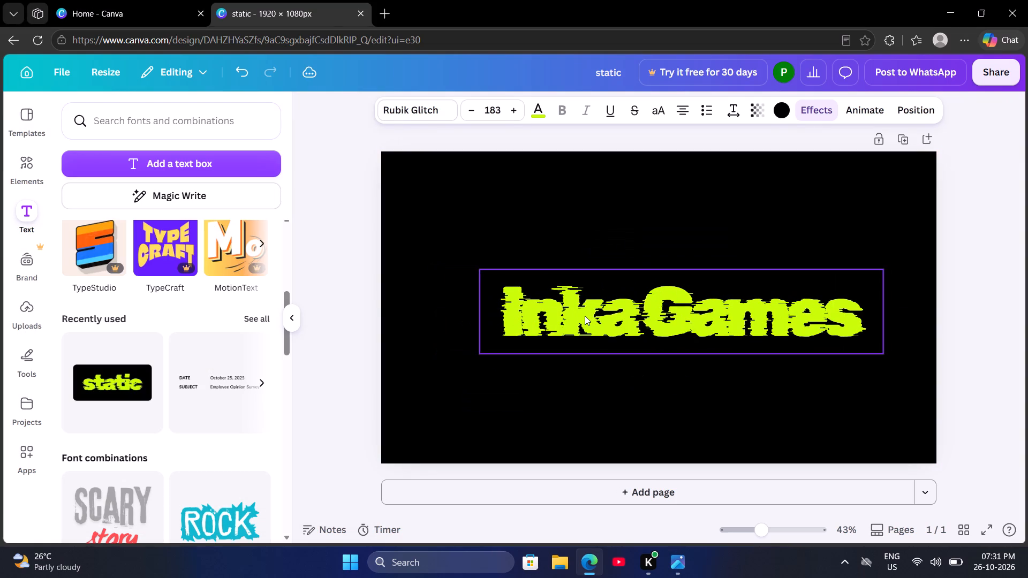
Reduce the Inka Games text to about font size 181 and centre it horizontally and almost exactly vertically on the page.
click(683, 561)
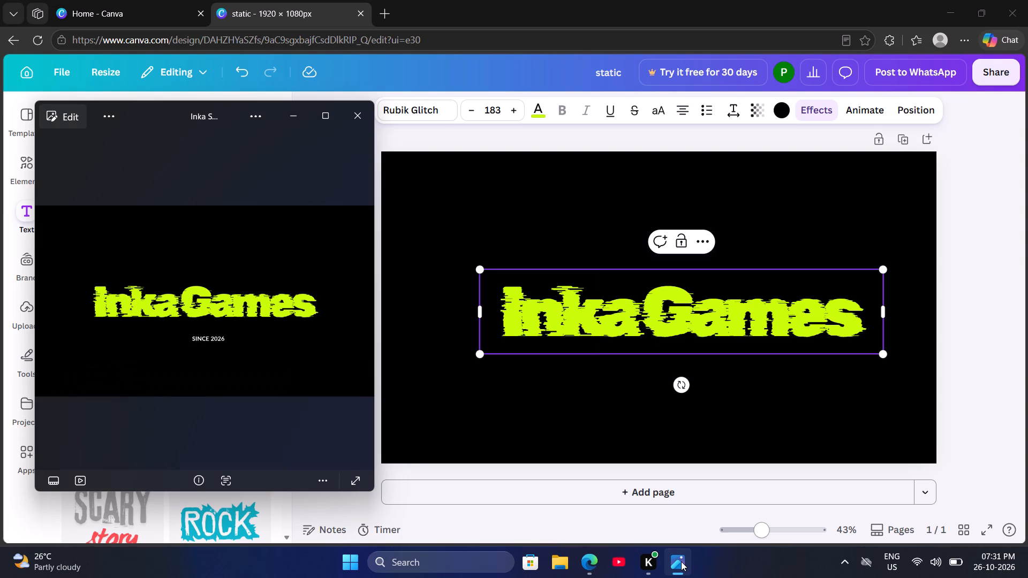
click(681, 561)
drag(581, 313, 571, 306)
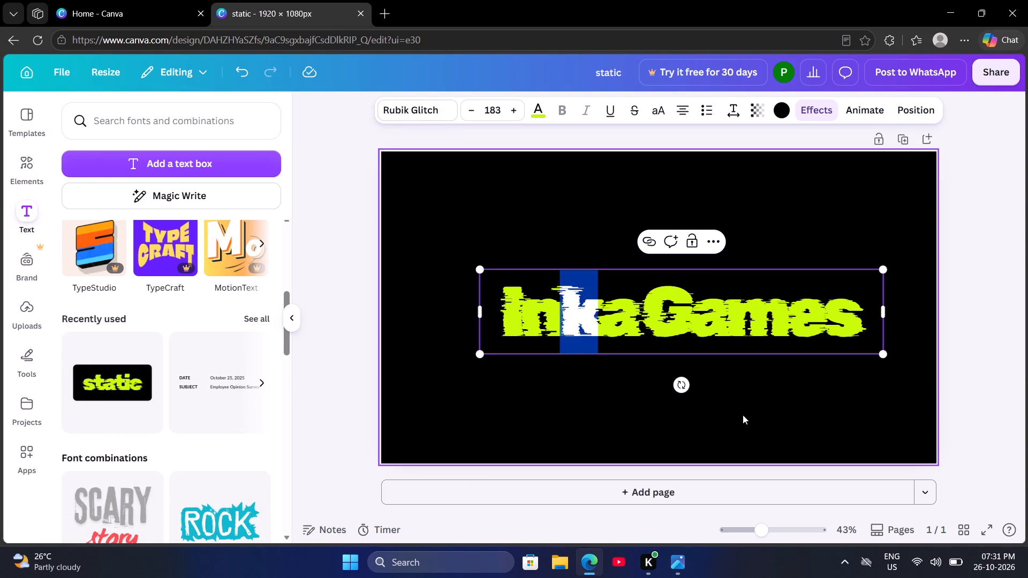
click(481, 354)
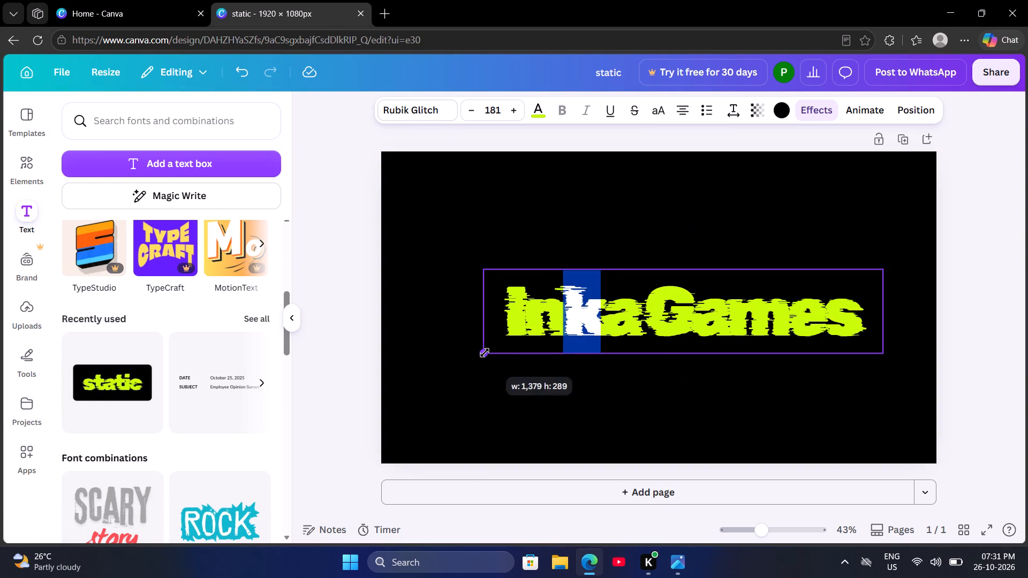
drag(735, 319, 714, 318)
triple_click(713, 318)
click(782, 392)
click(699, 314)
drag(691, 309, 689, 307)
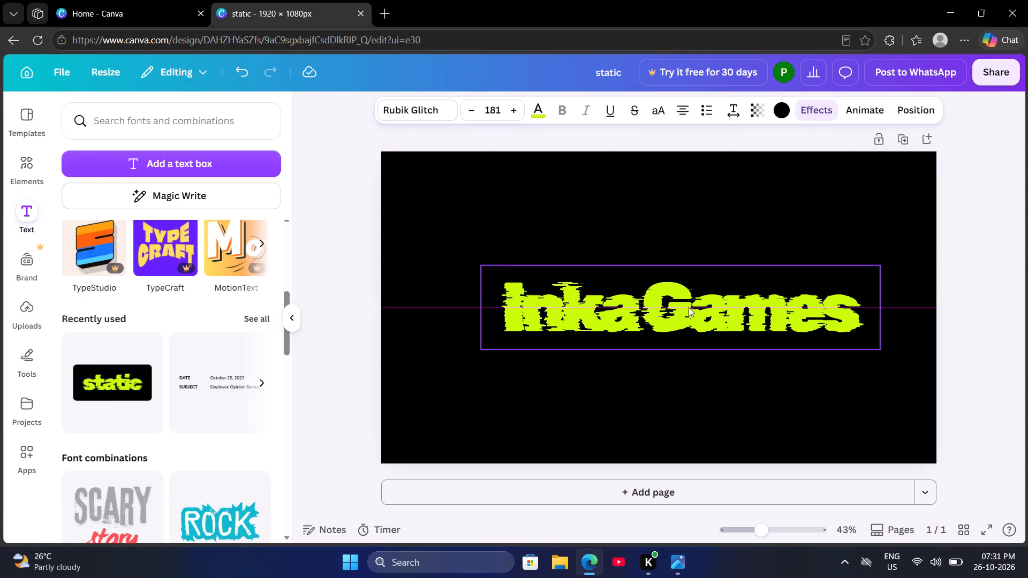
drag(689, 307, 686, 307)
drag(682, 307, 661, 308)
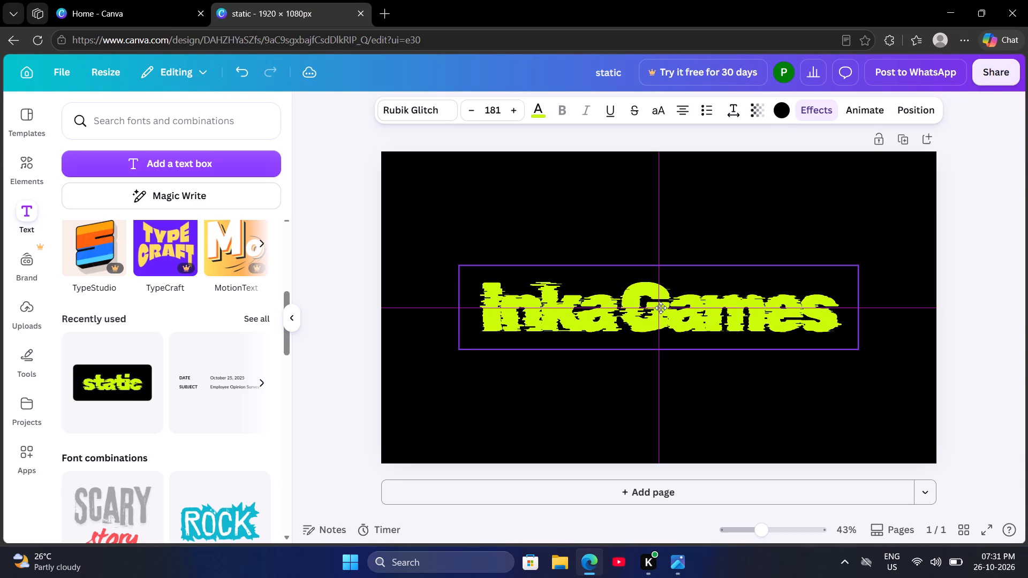
drag(661, 308, 661, 309)
Bring the cropped reference image in Photos back beside the Canva design for comparison.
click(677, 574)
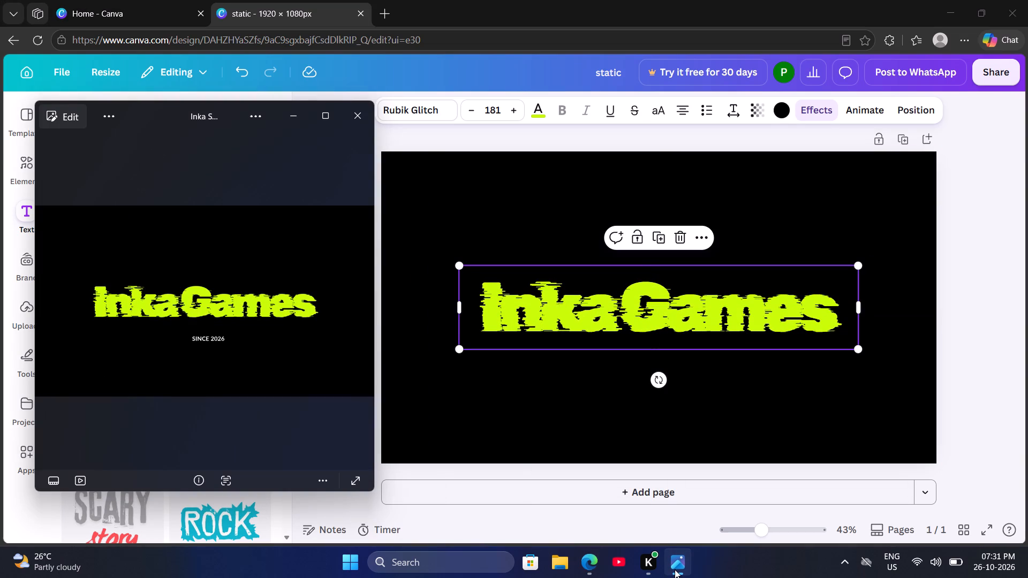
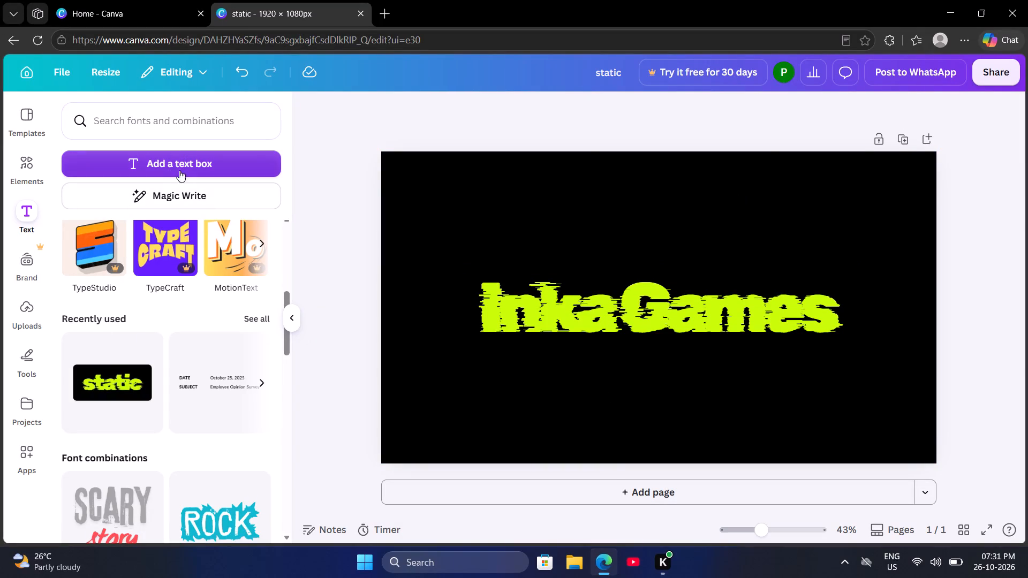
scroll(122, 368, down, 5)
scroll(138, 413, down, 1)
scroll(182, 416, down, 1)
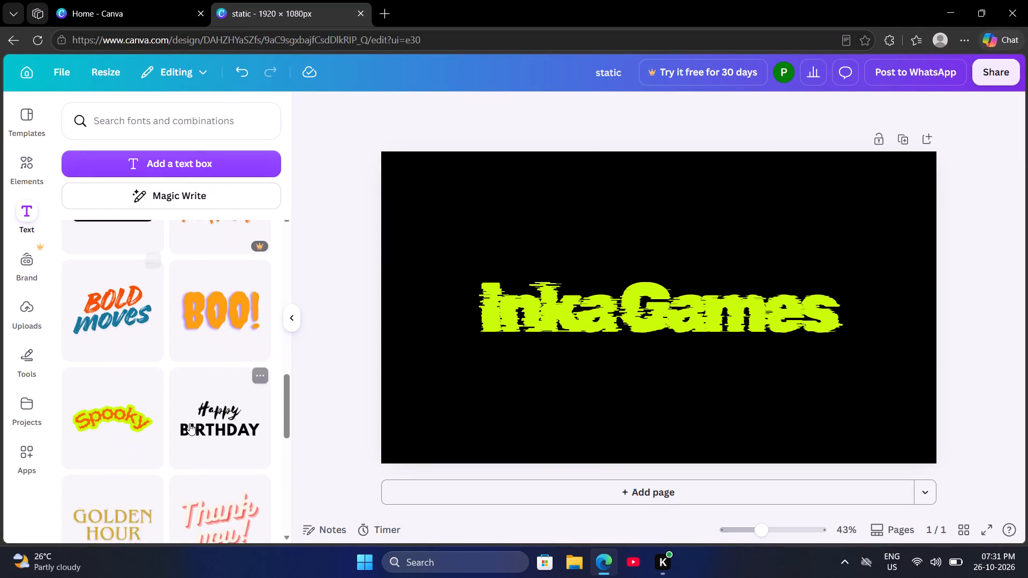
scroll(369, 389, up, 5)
Try the Glow effect on the Inka Games text in place of Background, and leave the text without any style effect.
click(603, 316)
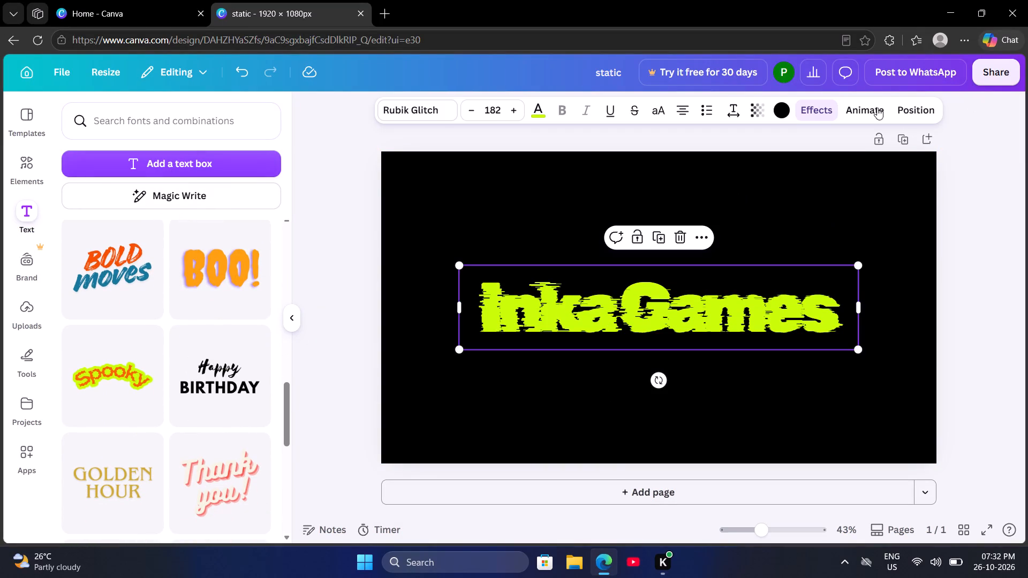
double_click(858, 107)
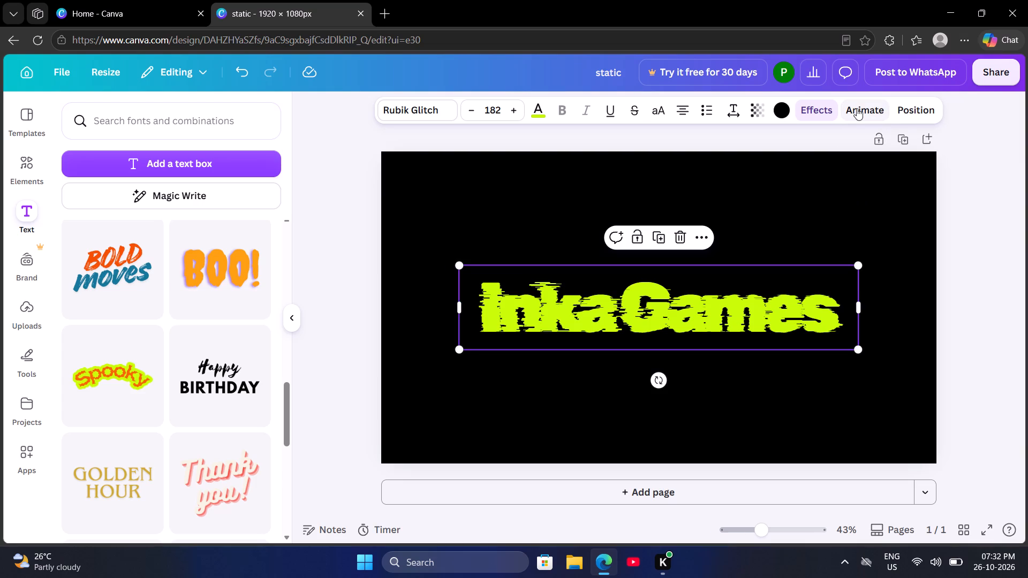
click(825, 118)
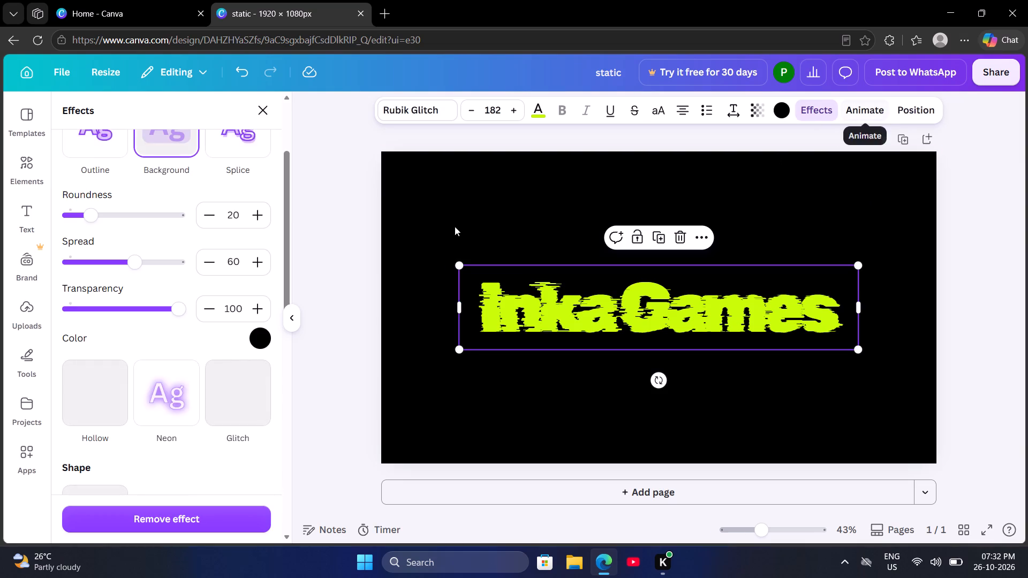
scroll(160, 268, up, 5)
click(183, 162)
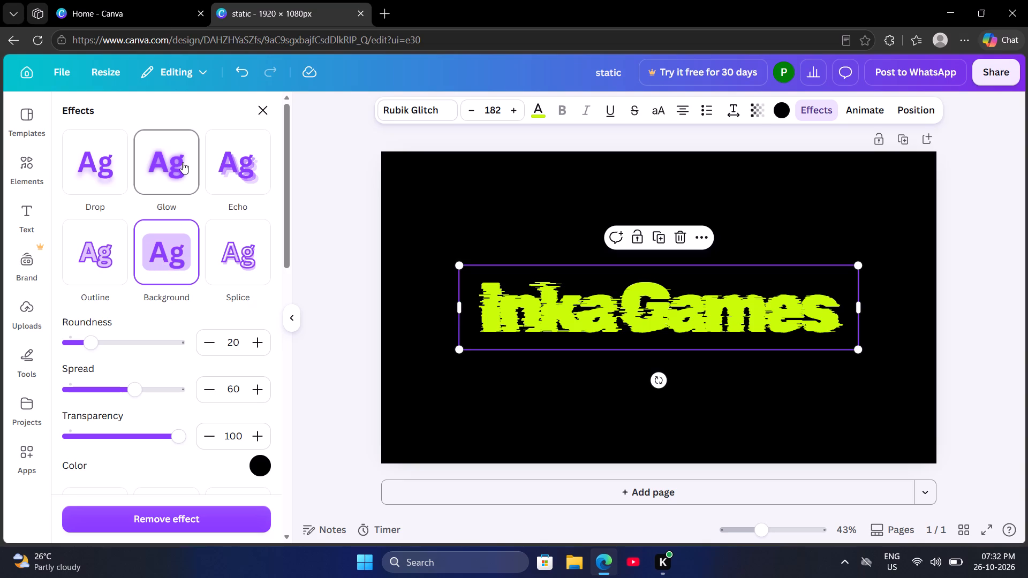
click(167, 183)
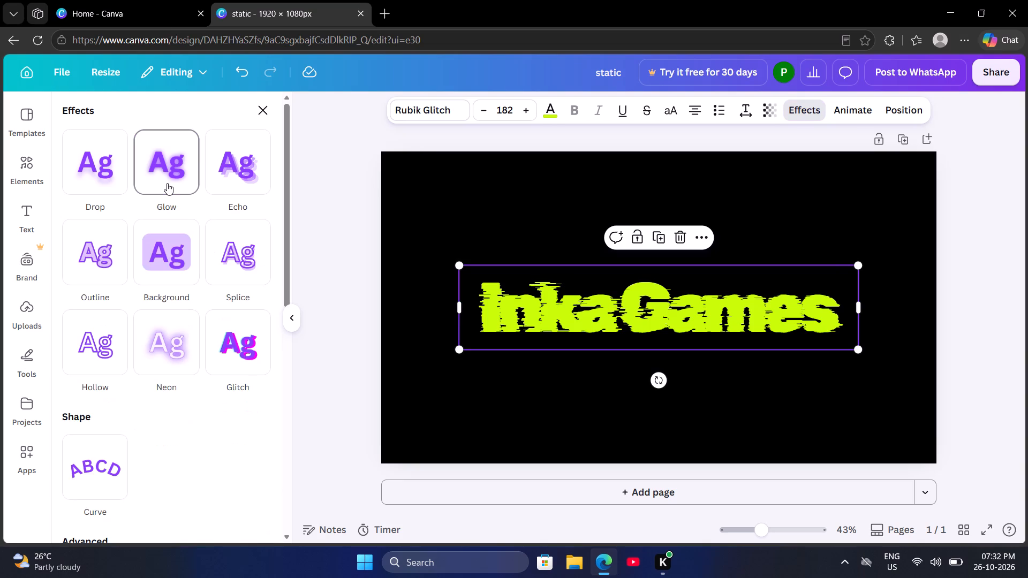
click(167, 183)
click(167, 183)
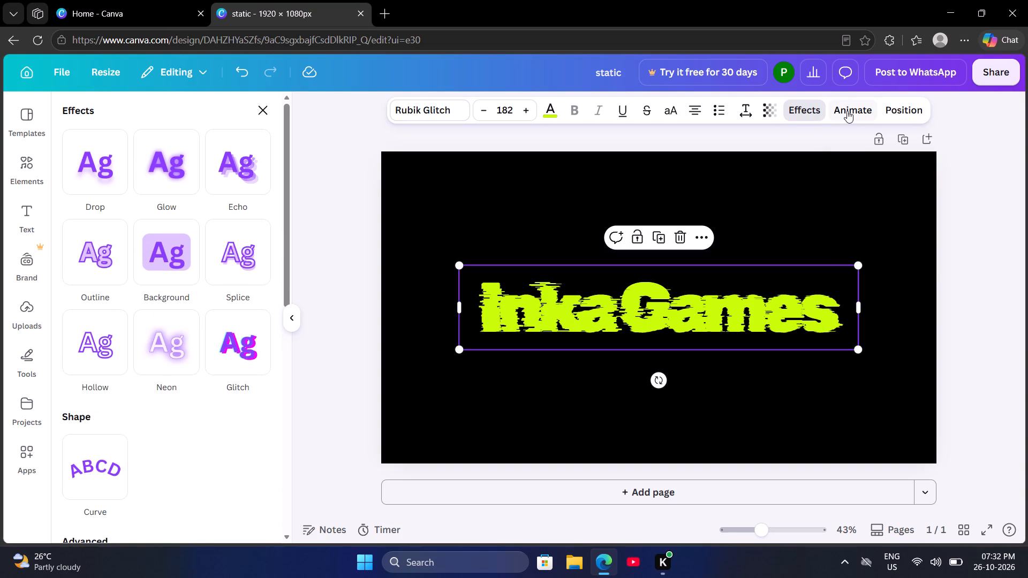
Preview the text animations on the Inka Games text and apply the Typewriter animation.
click(849, 110)
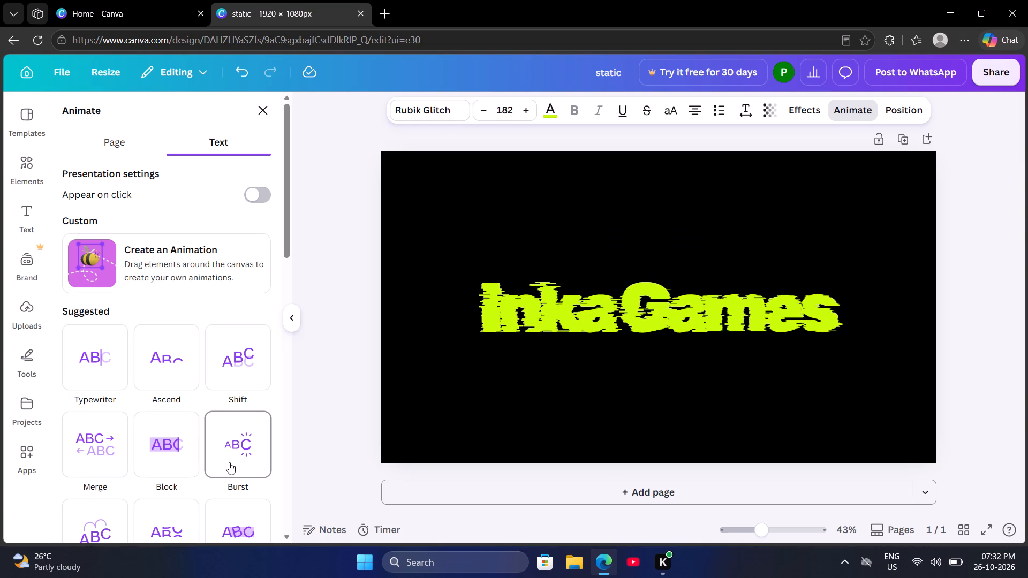
scroll(229, 462, down, 2)
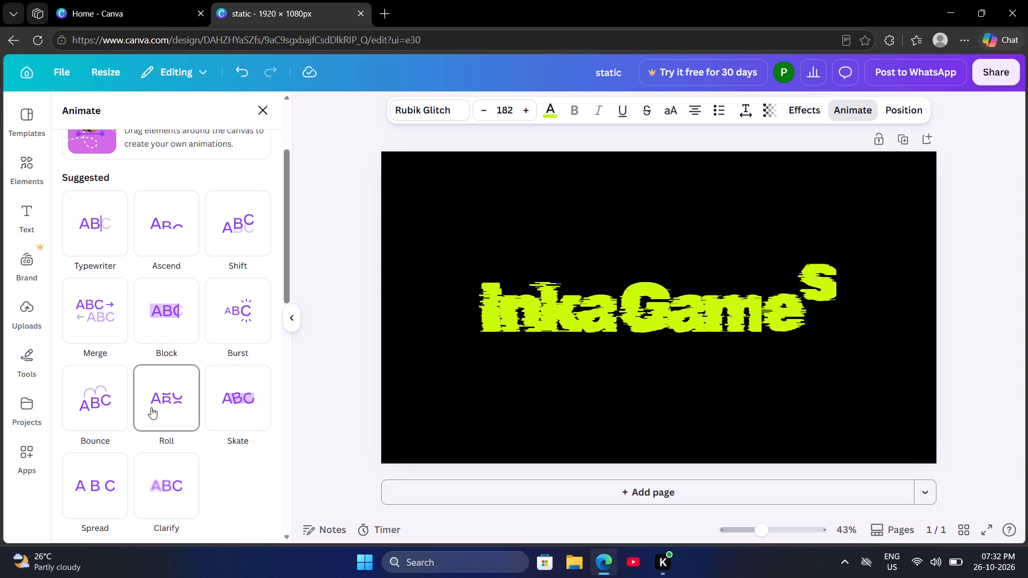
scroll(245, 407, down, 2)
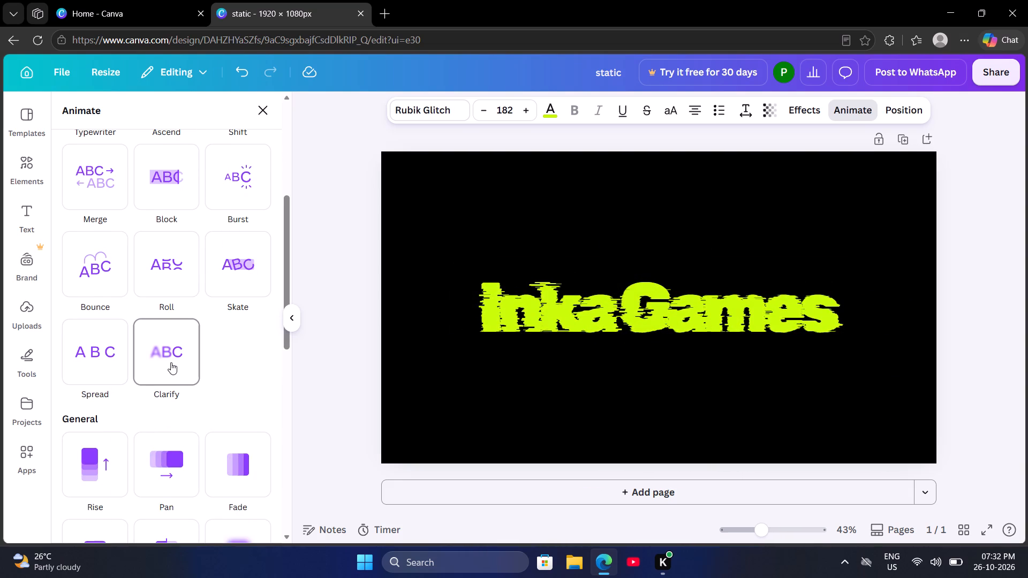
scroll(204, 438, down, 2)
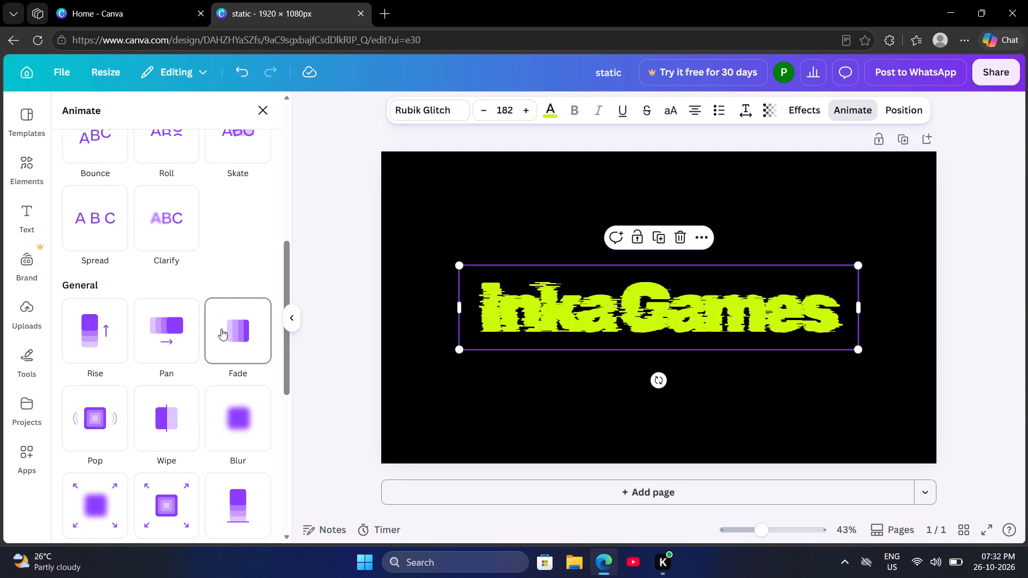
scroll(236, 336, down, 5)
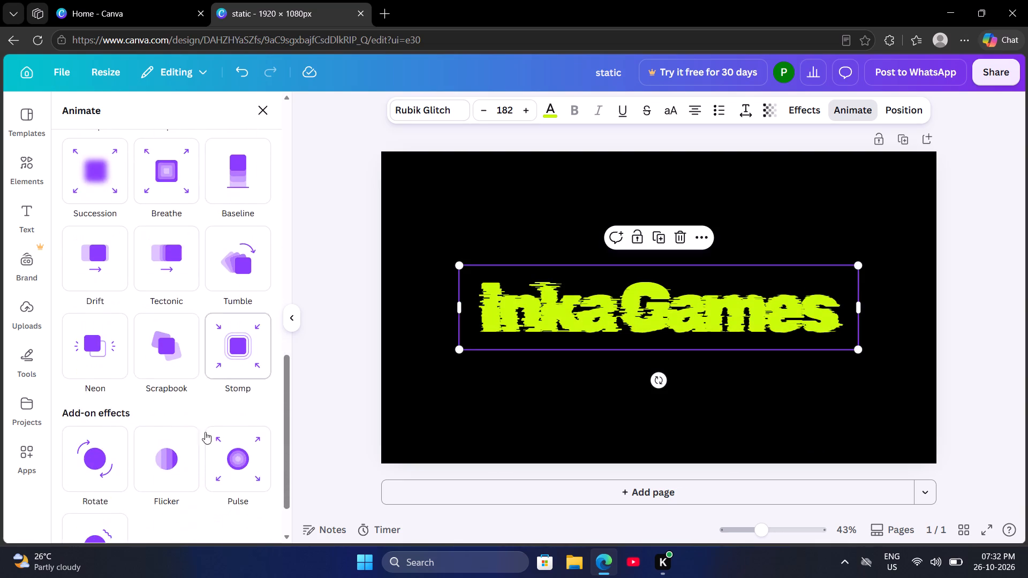
scroll(198, 446, down, 2)
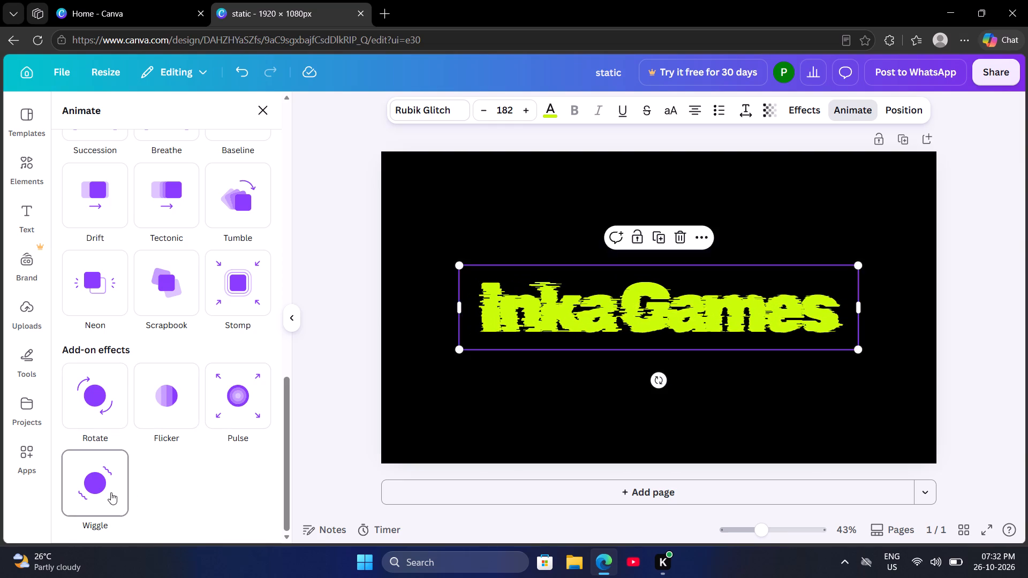
scroll(180, 426, up, 8)
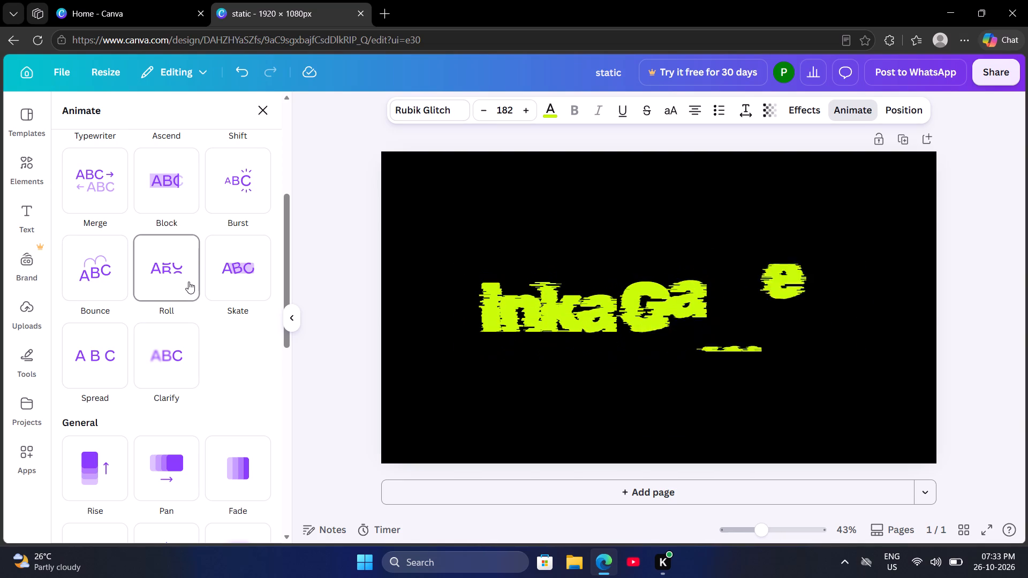
scroll(256, 274, up, 2)
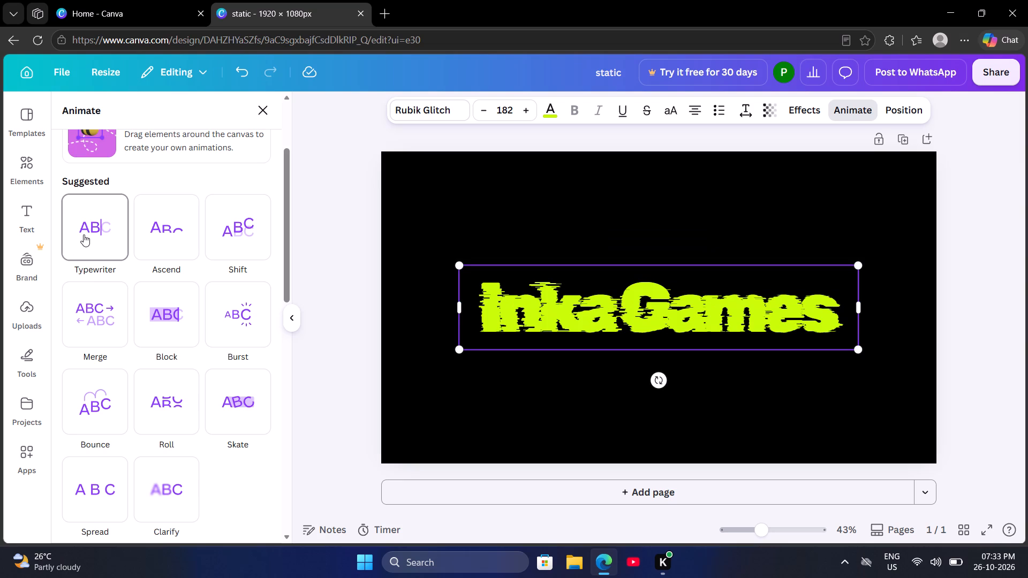
click(90, 217)
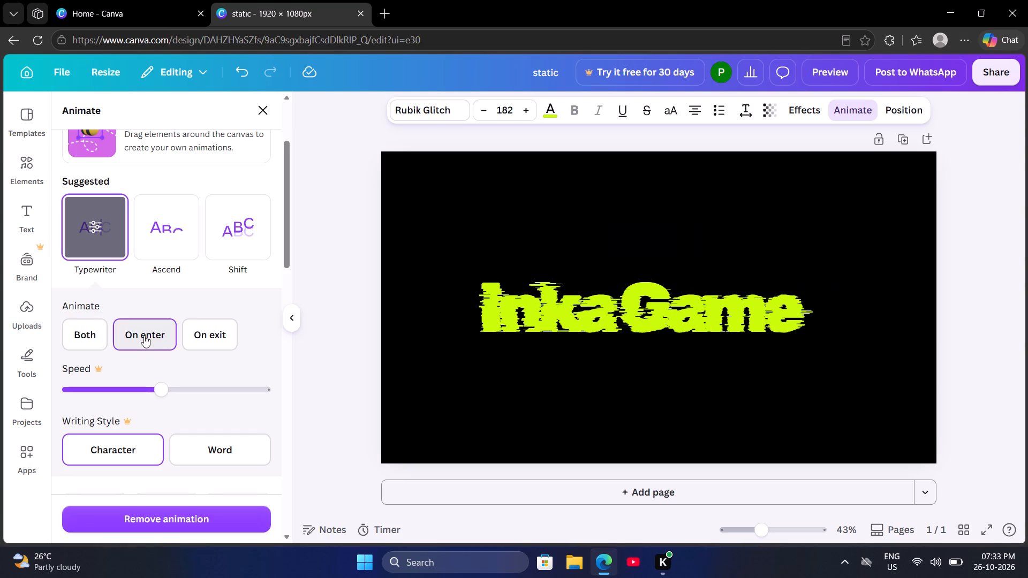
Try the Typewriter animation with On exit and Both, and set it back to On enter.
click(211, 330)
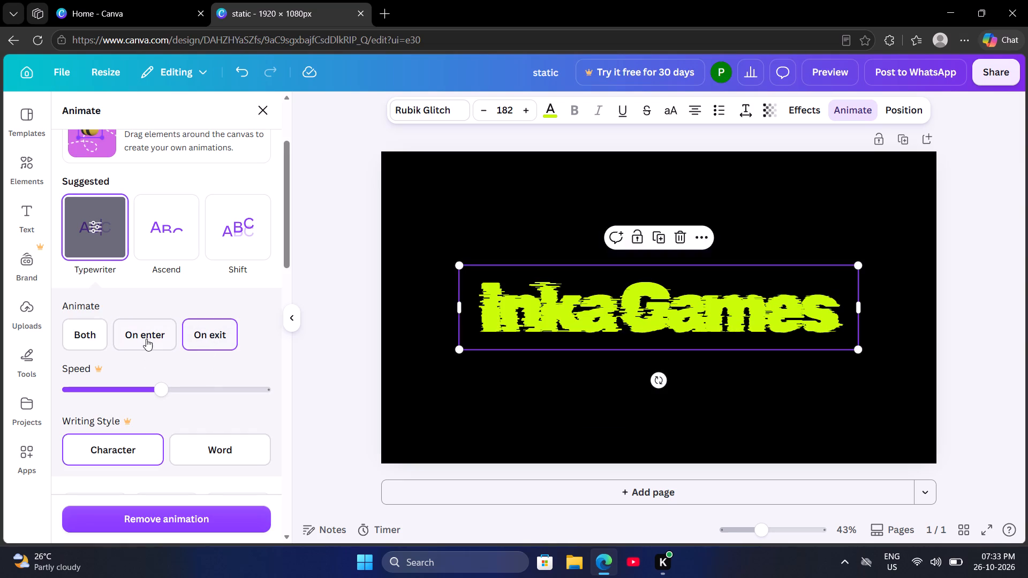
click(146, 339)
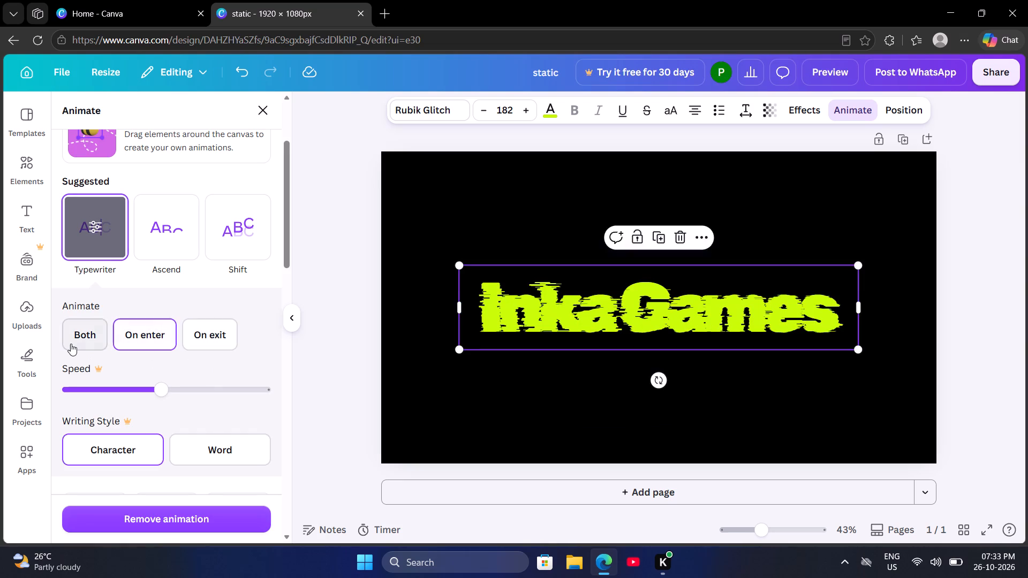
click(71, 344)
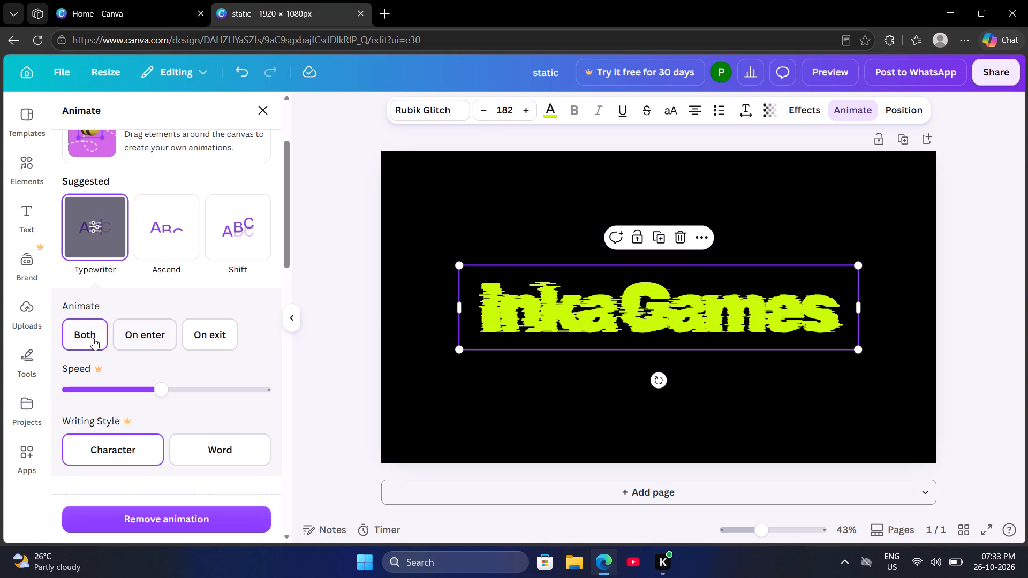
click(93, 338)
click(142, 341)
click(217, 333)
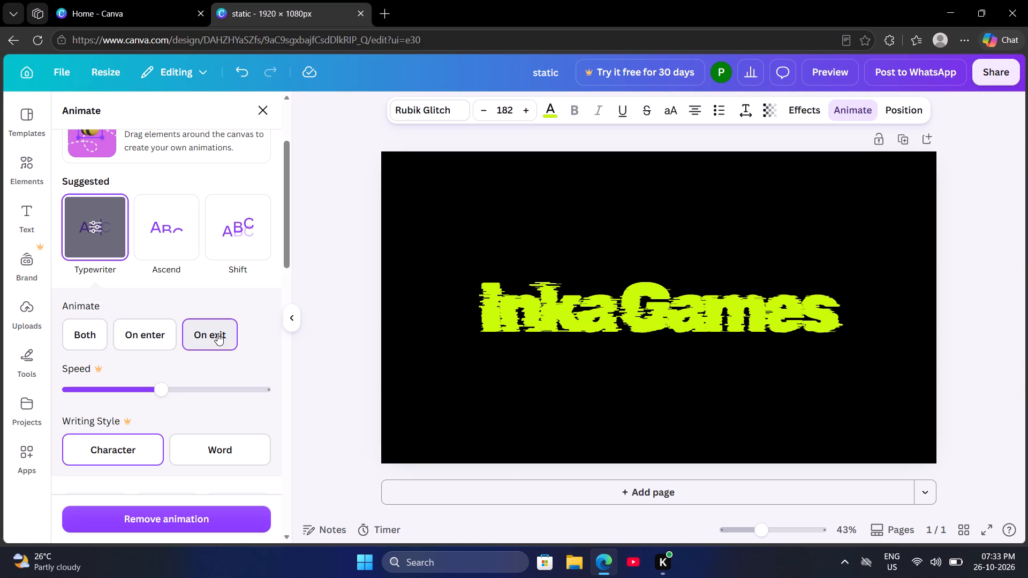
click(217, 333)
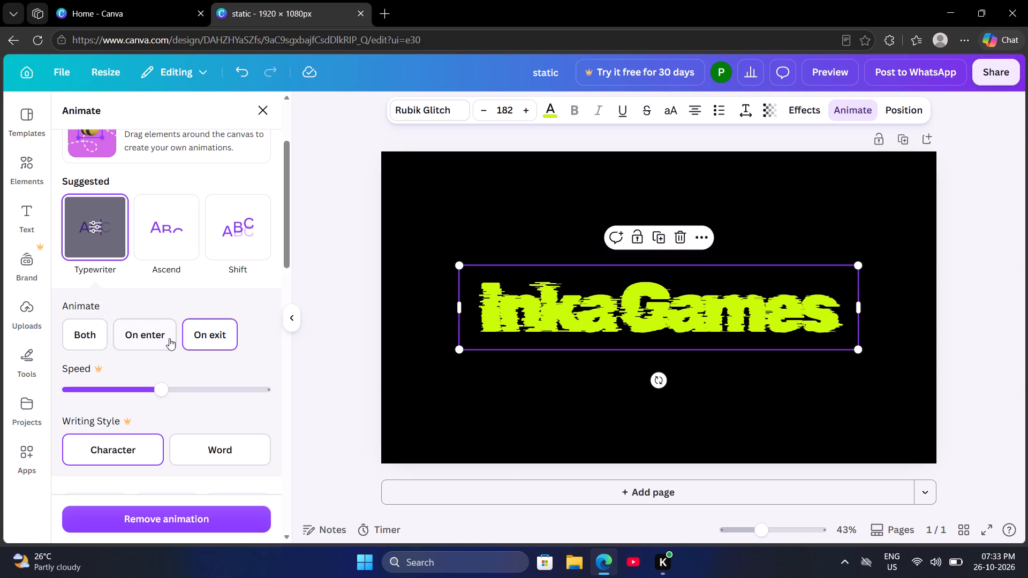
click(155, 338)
Look through the Typewriter writing styles and the other text and page animations, and close the animation settings.
scroll(139, 434, down, 2)
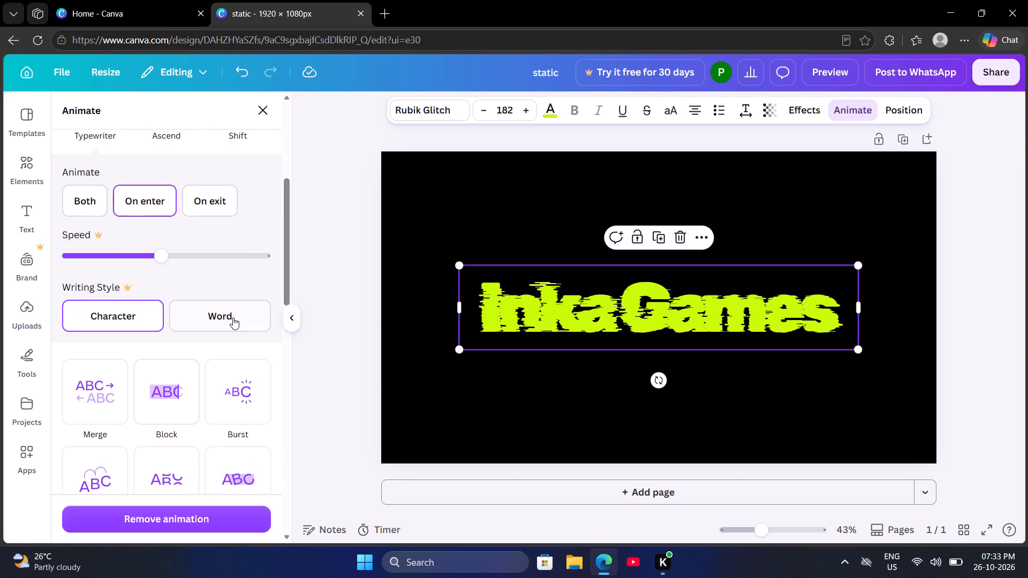
scroll(198, 337, up, 1)
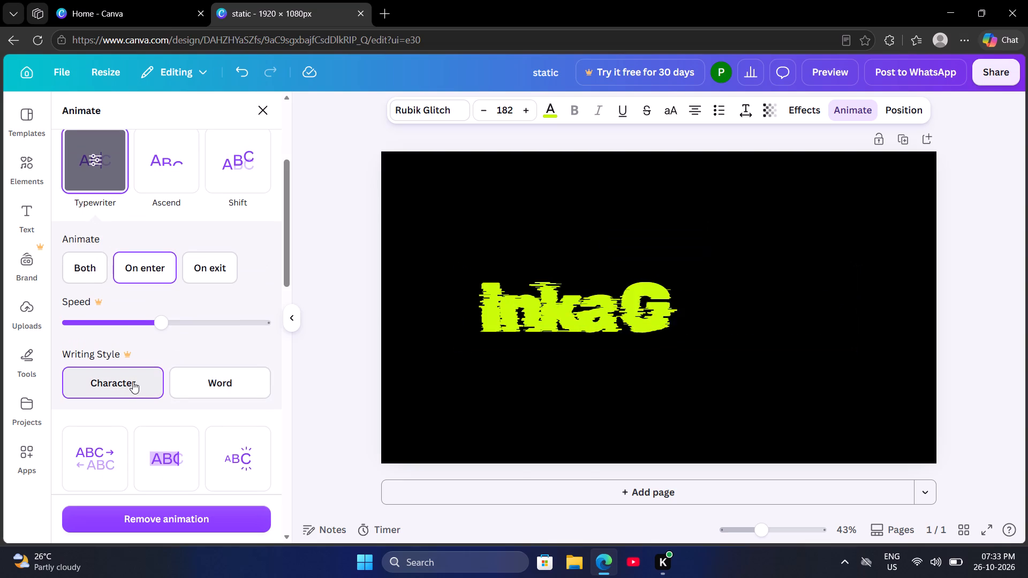
scroll(224, 387, down, 1)
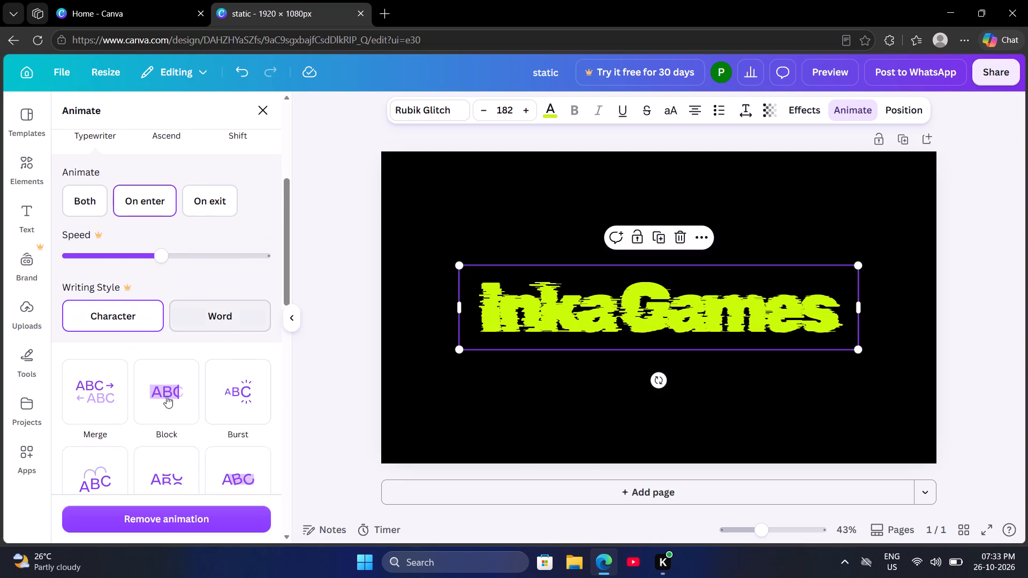
scroll(158, 397, down, 1)
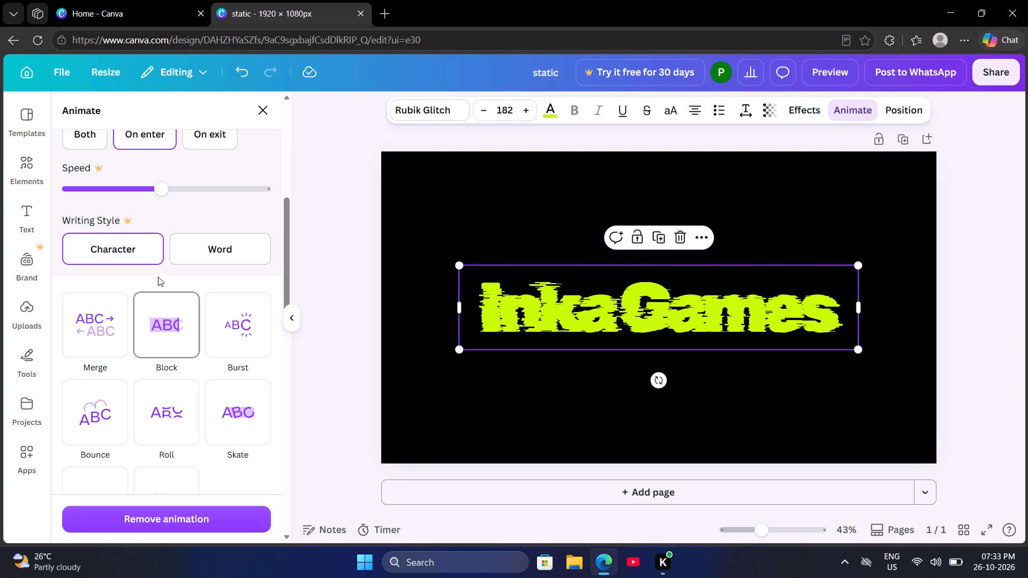
scroll(139, 285, down, 4)
scroll(164, 344, up, 6)
scroll(137, 282, up, 2)
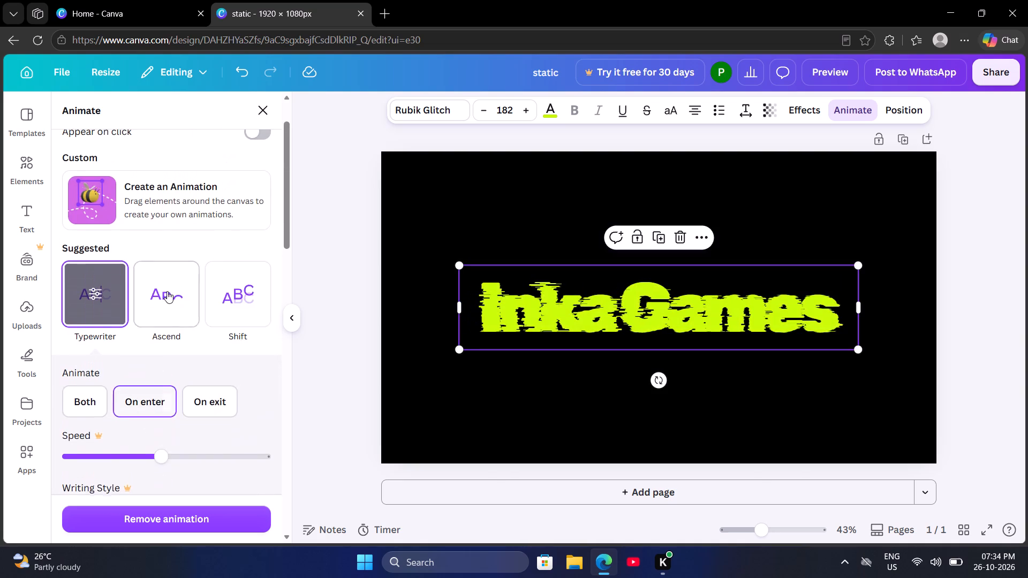
scroll(167, 282, up, 1)
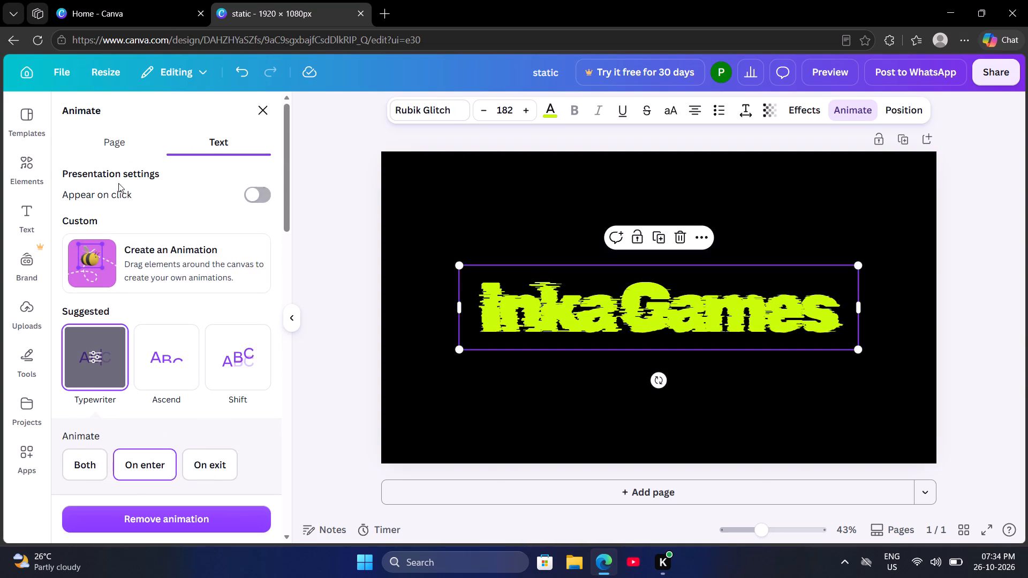
click(127, 148)
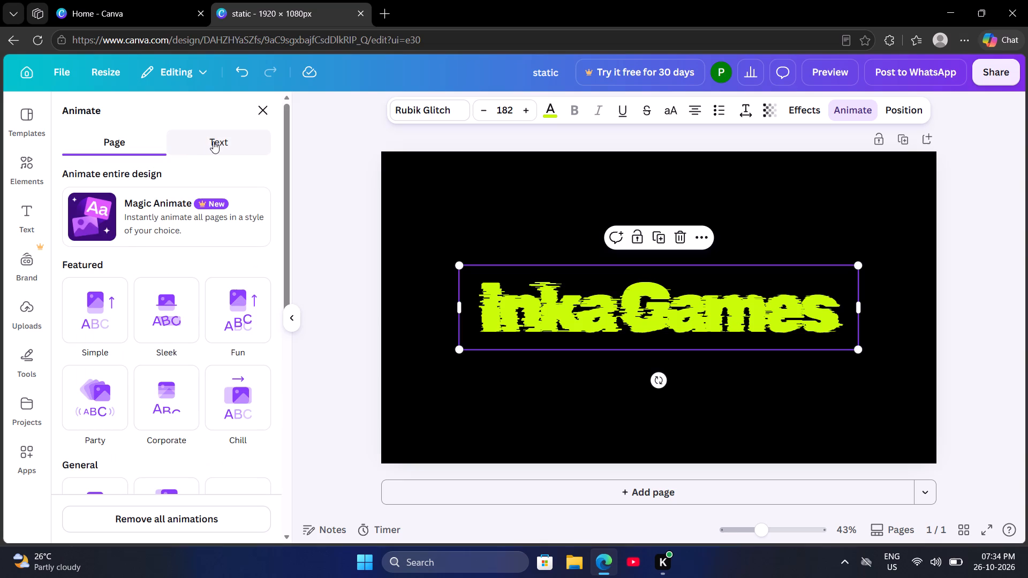
click(213, 141)
scroll(179, 349, down, 1)
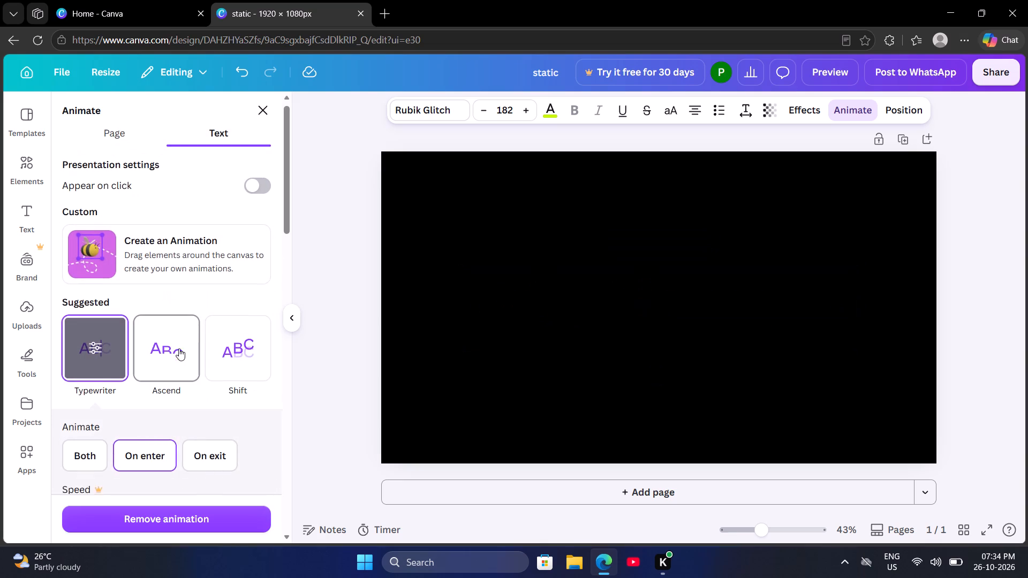
scroll(179, 348, down, 1)
click(359, 317)
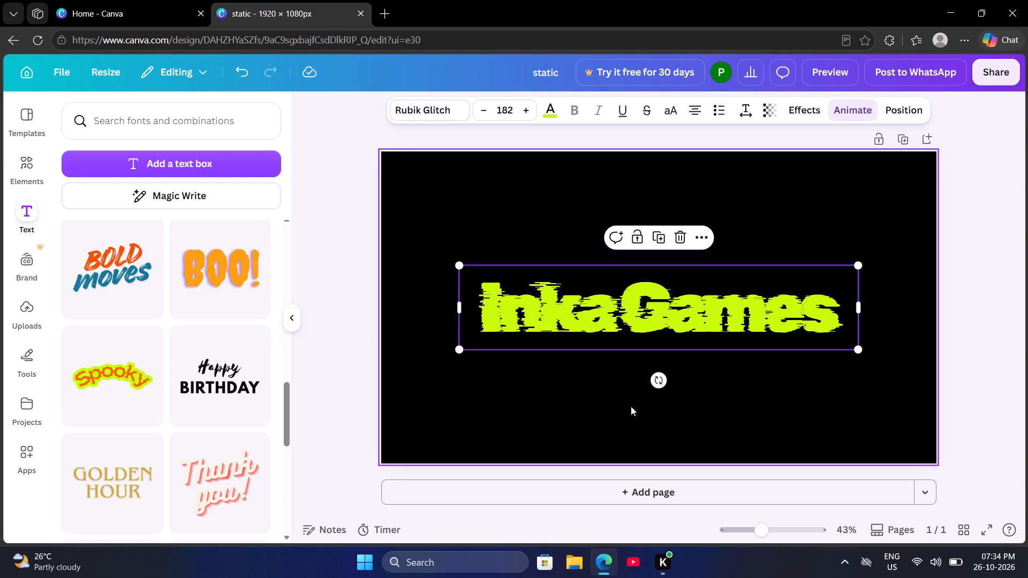
Set the page's timing to 10 seconds.
click(631, 406)
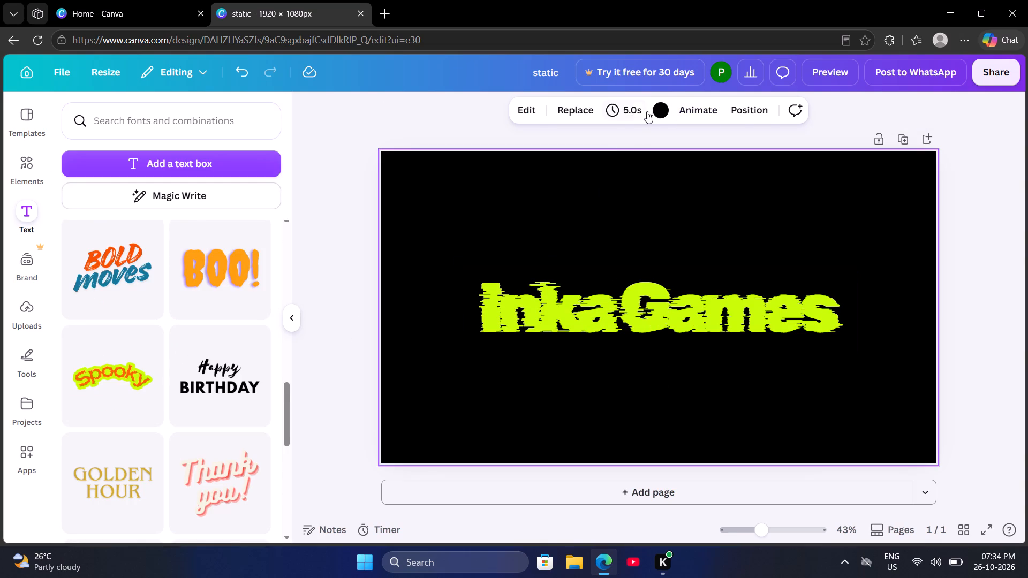
click(632, 111)
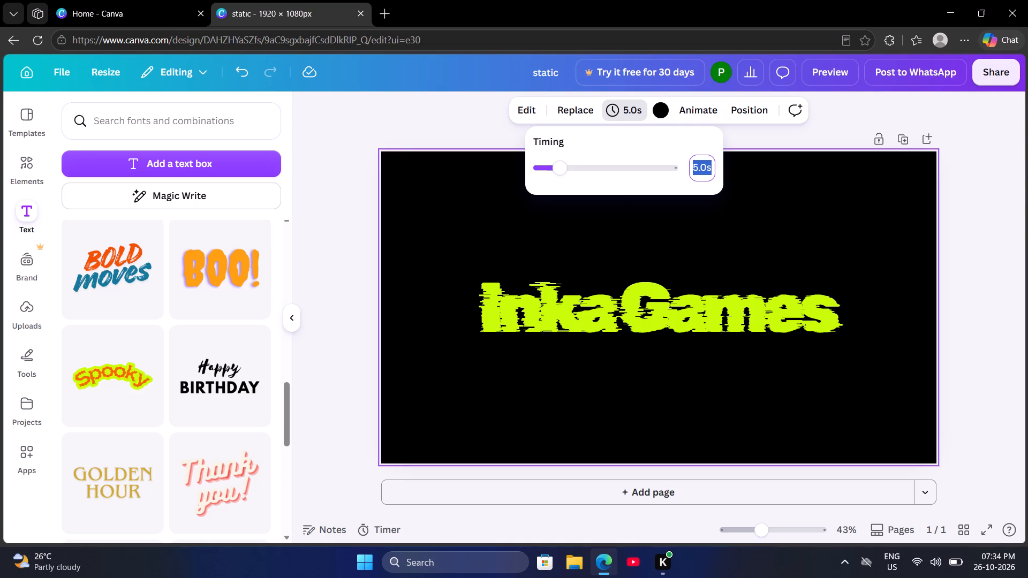
text(10)
click(768, 222)
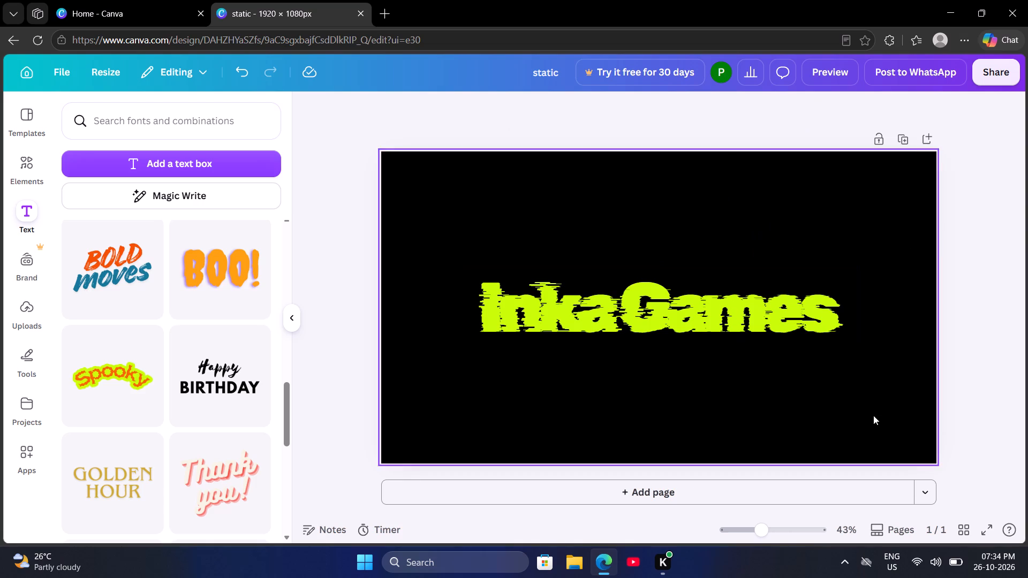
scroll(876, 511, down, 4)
Check the animation settings of the Inka Games text and close them.
scroll(718, 410, down, 3)
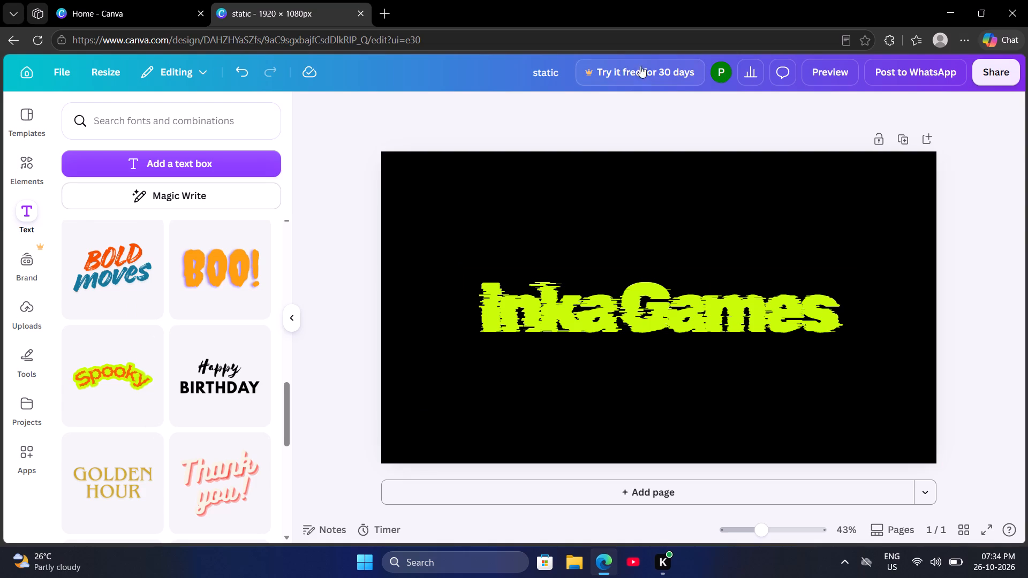
click(774, 308)
click(860, 111)
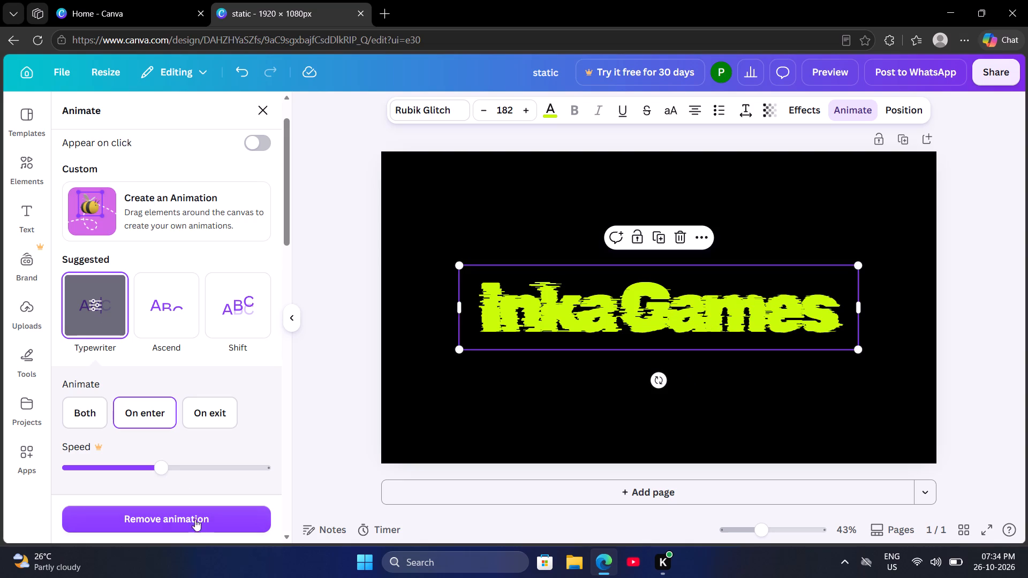
scroll(172, 314, up, 7)
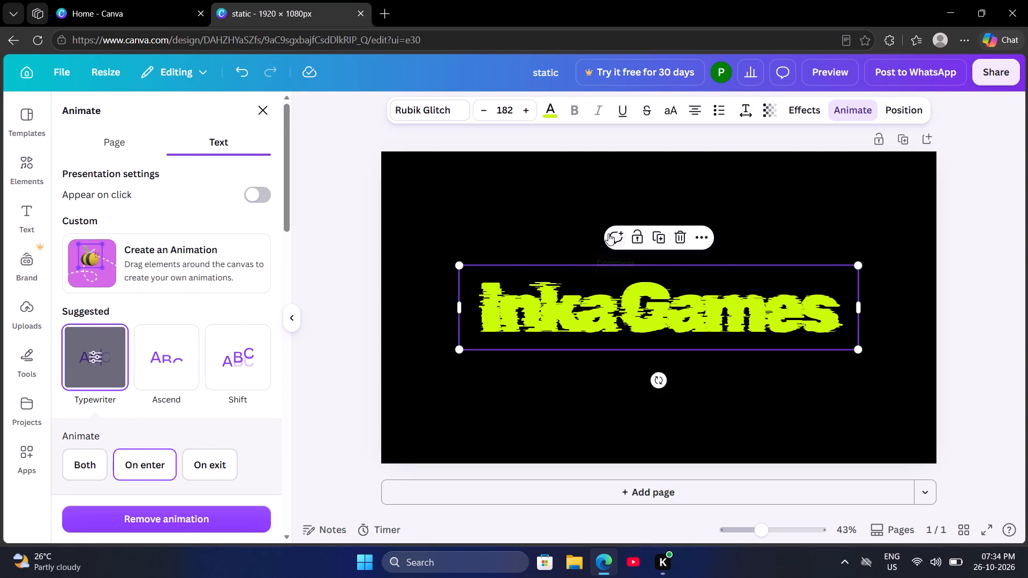
click(356, 374)
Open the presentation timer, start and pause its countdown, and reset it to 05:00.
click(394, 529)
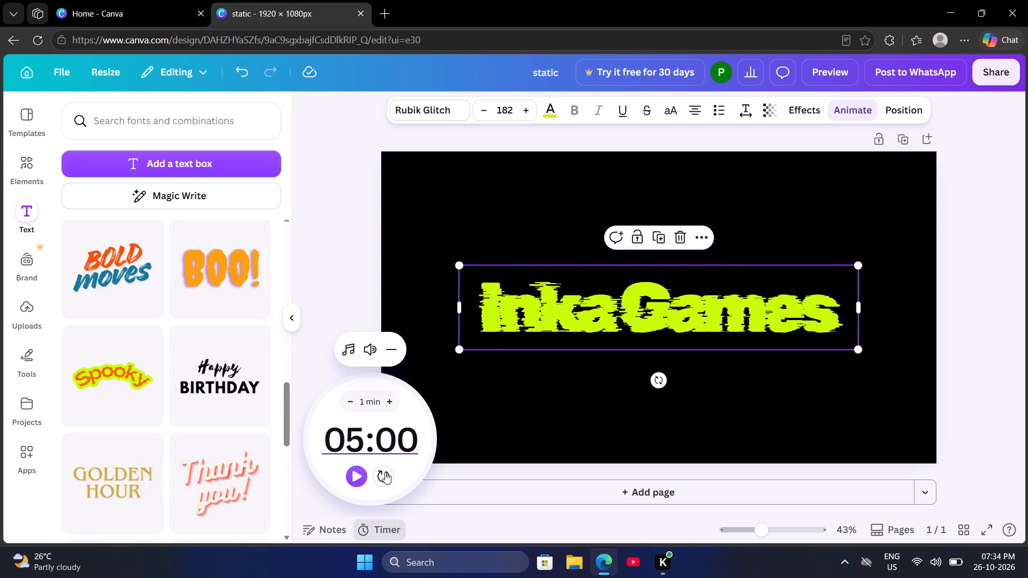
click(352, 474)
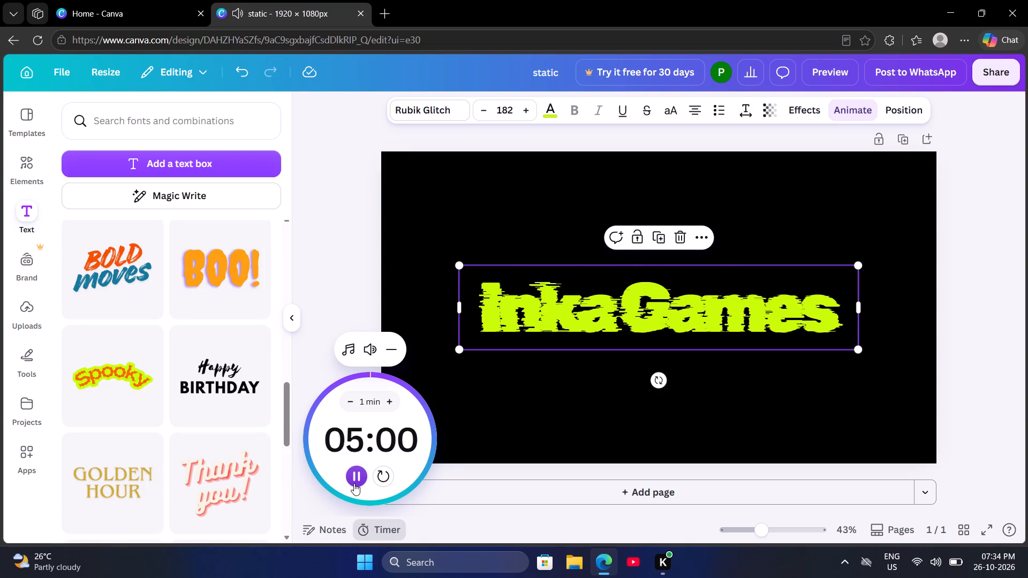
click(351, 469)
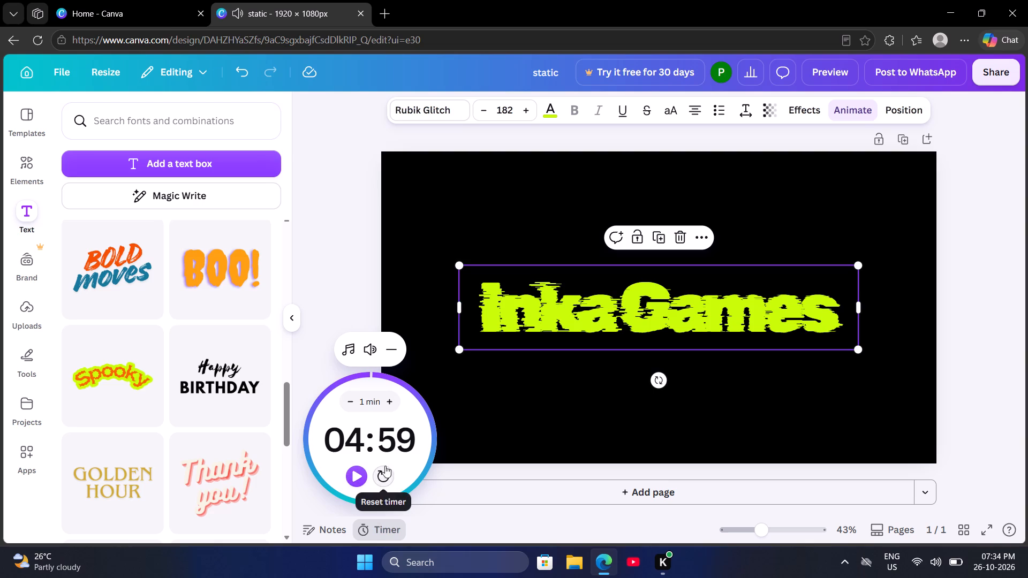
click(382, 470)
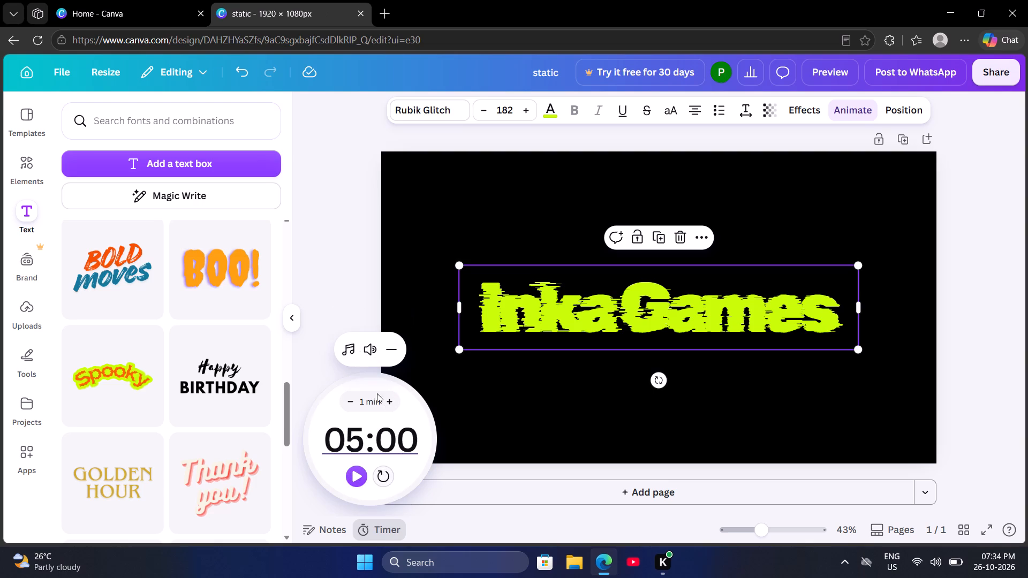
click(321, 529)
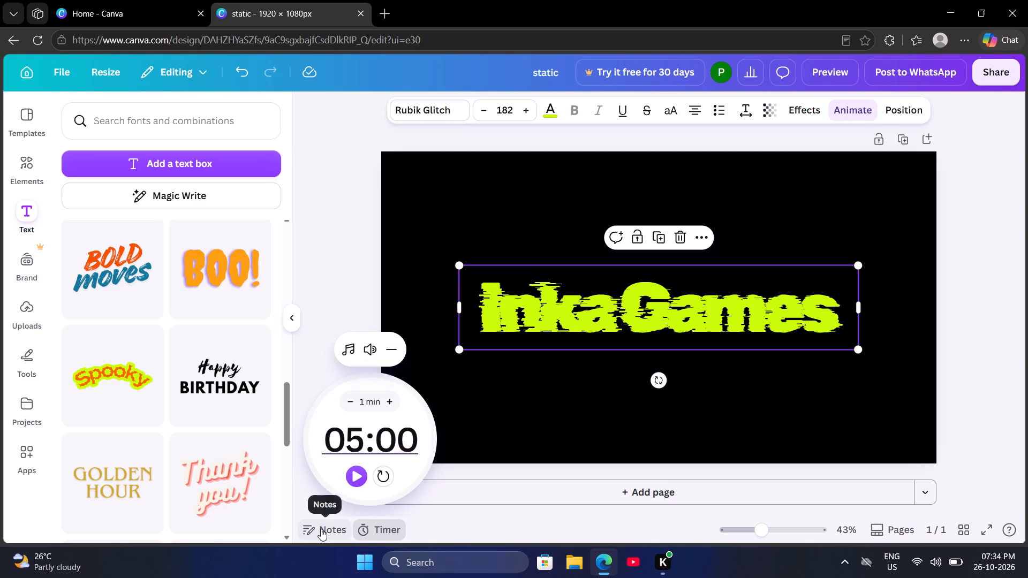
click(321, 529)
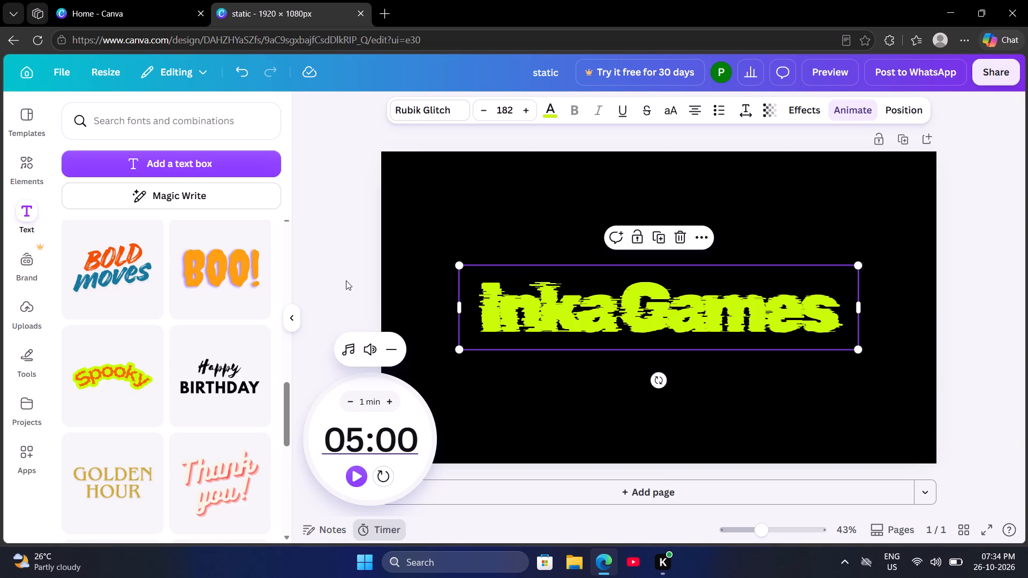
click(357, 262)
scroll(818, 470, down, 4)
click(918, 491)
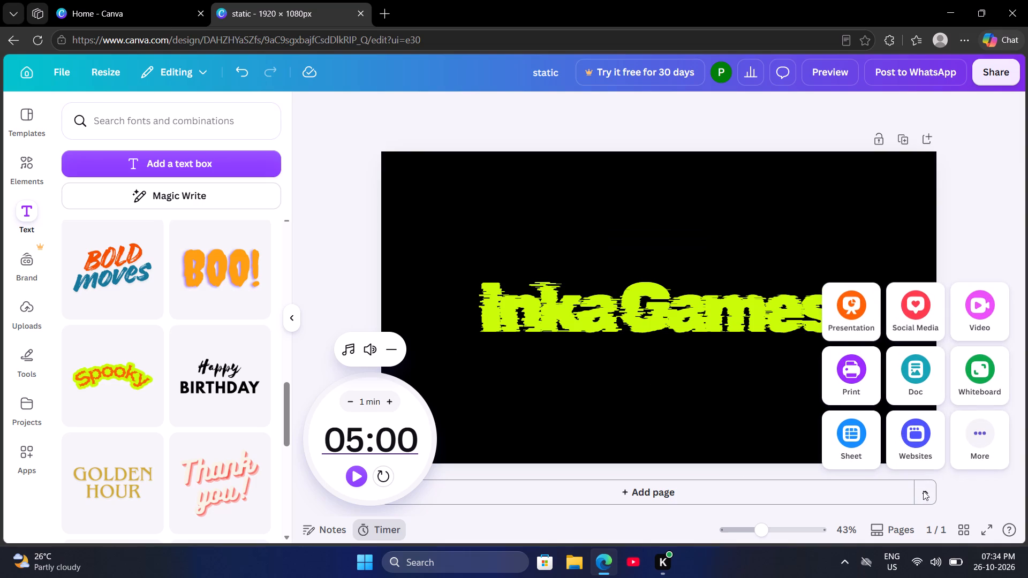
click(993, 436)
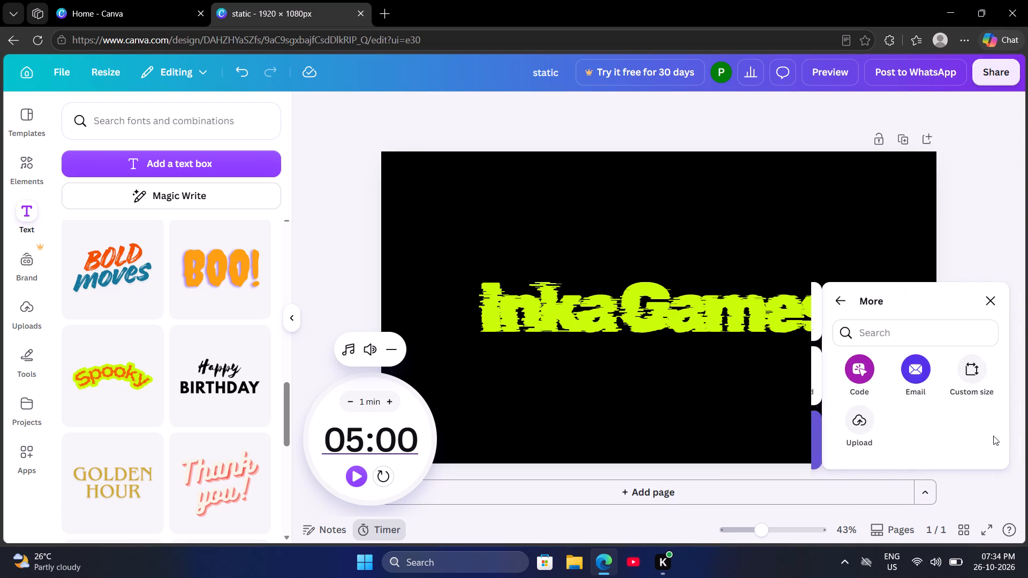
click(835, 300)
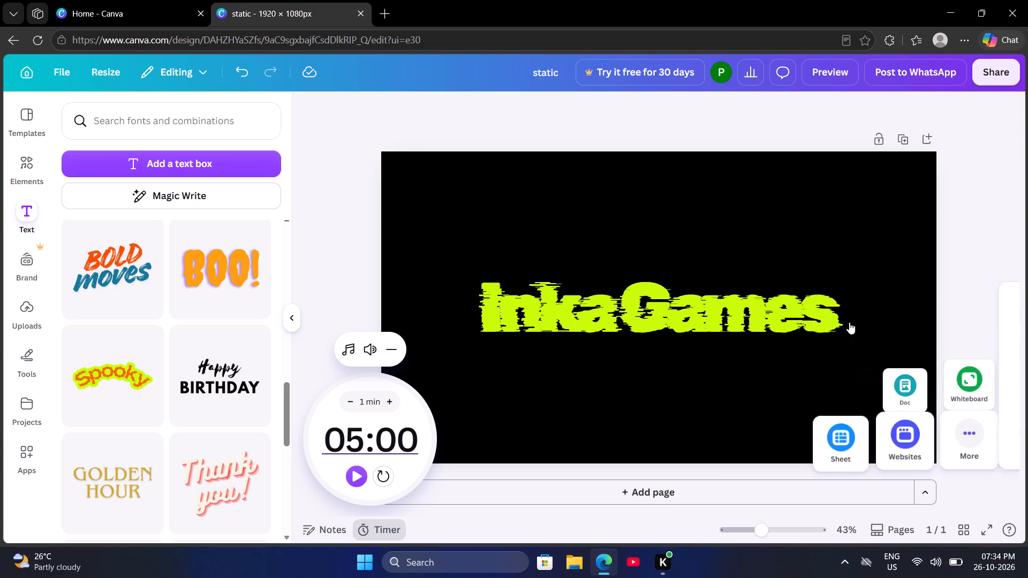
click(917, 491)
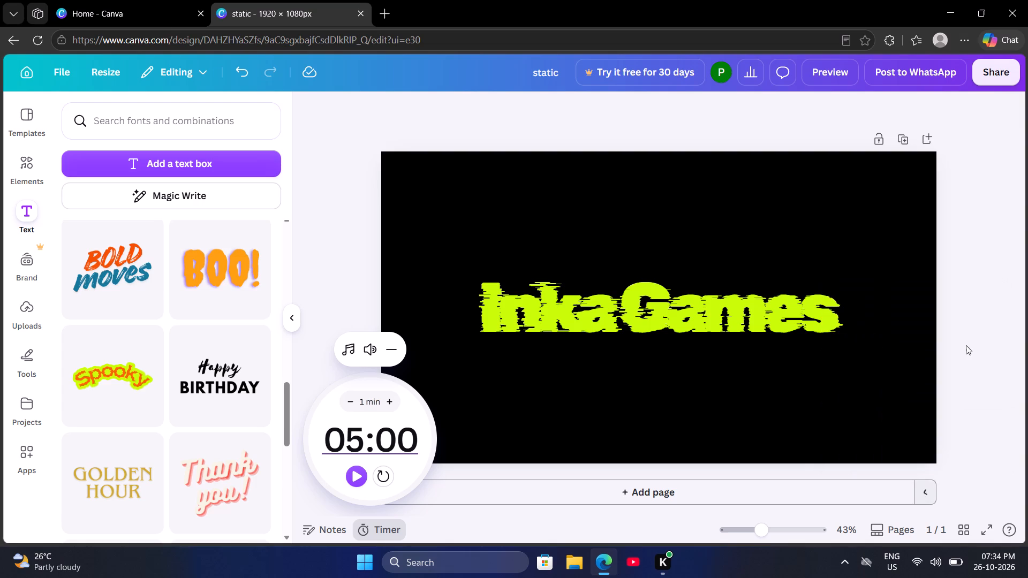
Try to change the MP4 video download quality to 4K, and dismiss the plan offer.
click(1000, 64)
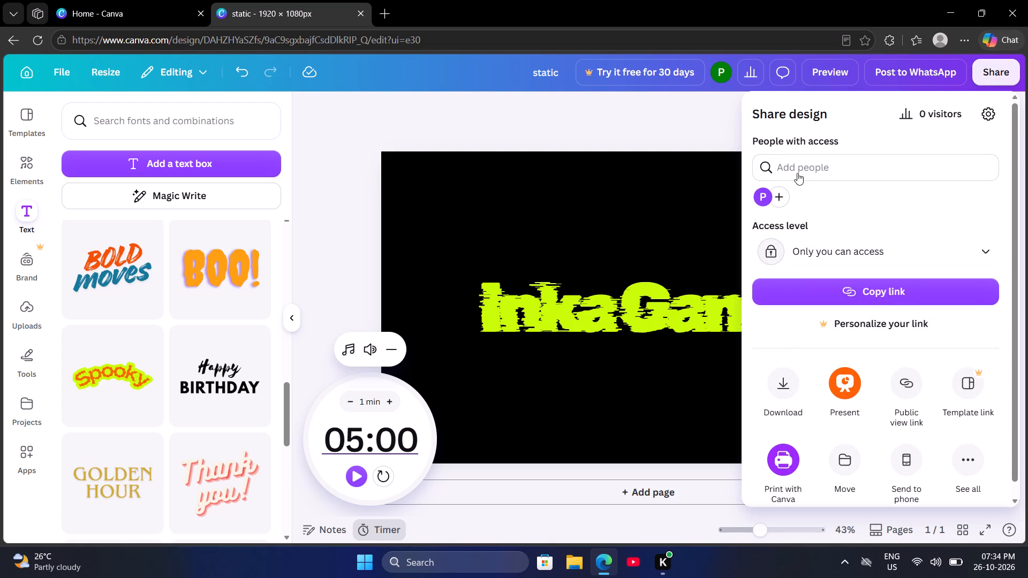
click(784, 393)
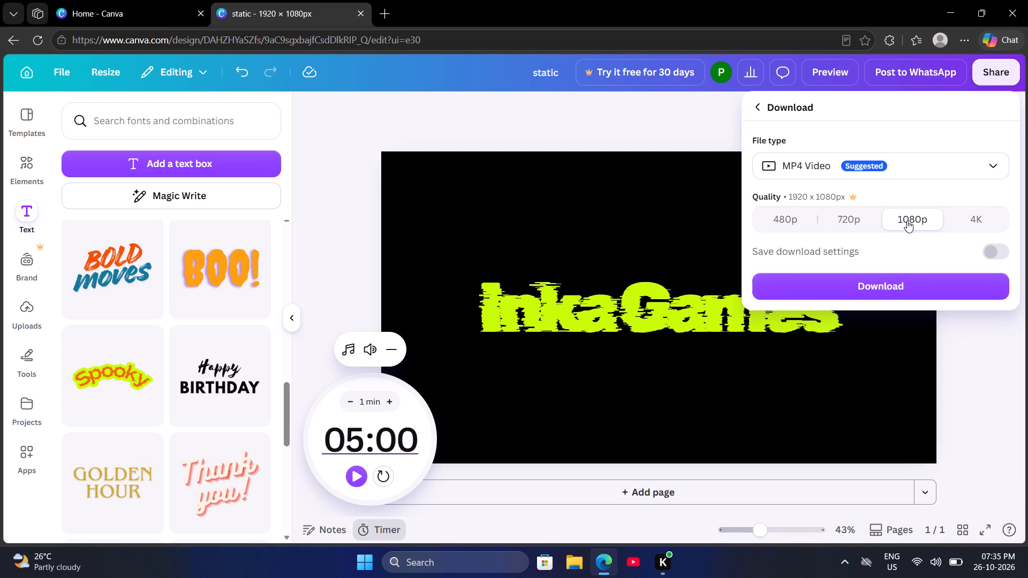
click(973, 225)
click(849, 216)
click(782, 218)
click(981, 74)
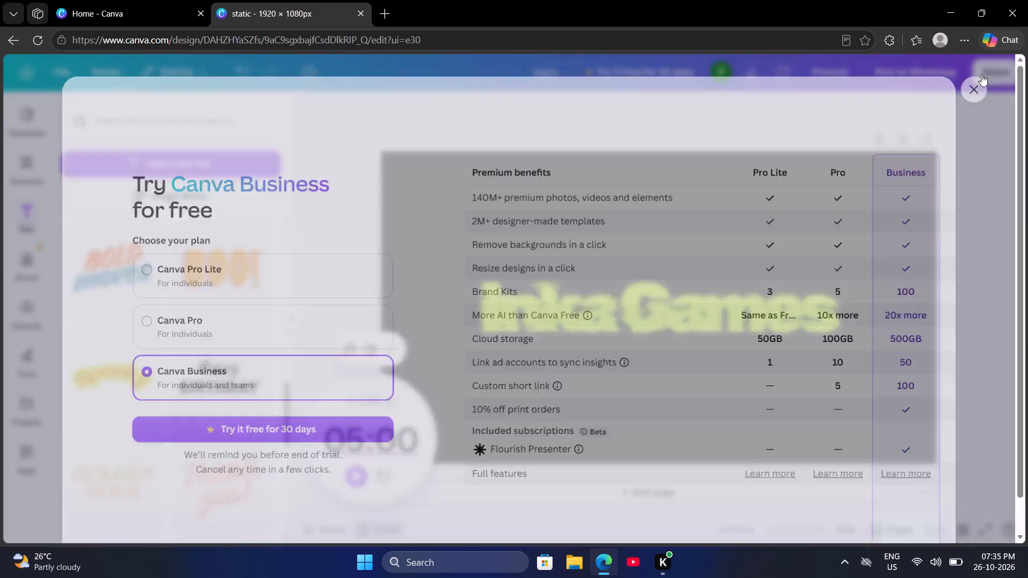
Download the design as an MP4 video at 1080p quality.
click(989, 70)
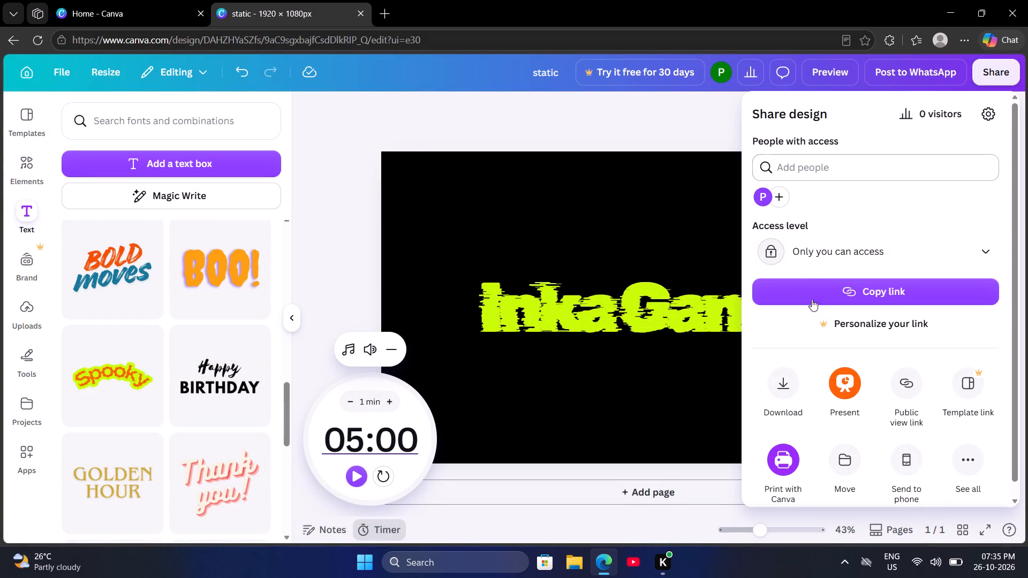
click(780, 385)
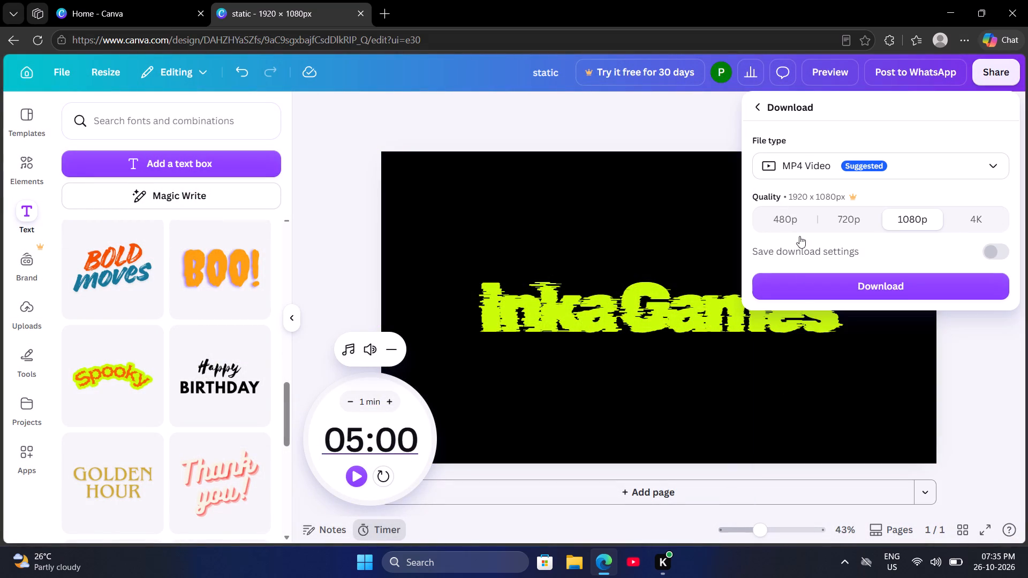
click(851, 285)
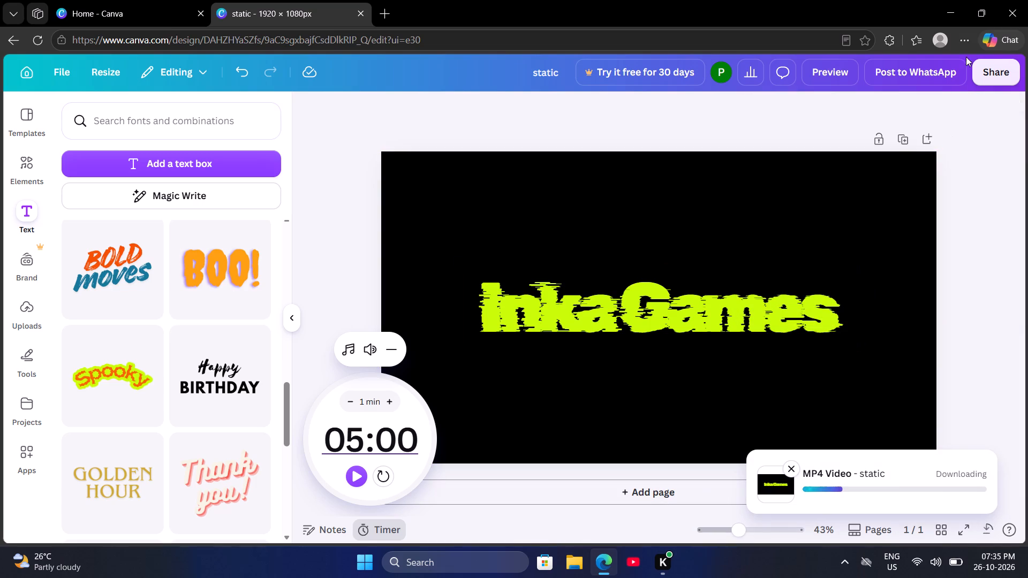
Examine the reference image Inka Stuodio.png from the Downloads folder in File Explorer, and close it and the folder.
click(572, 559)
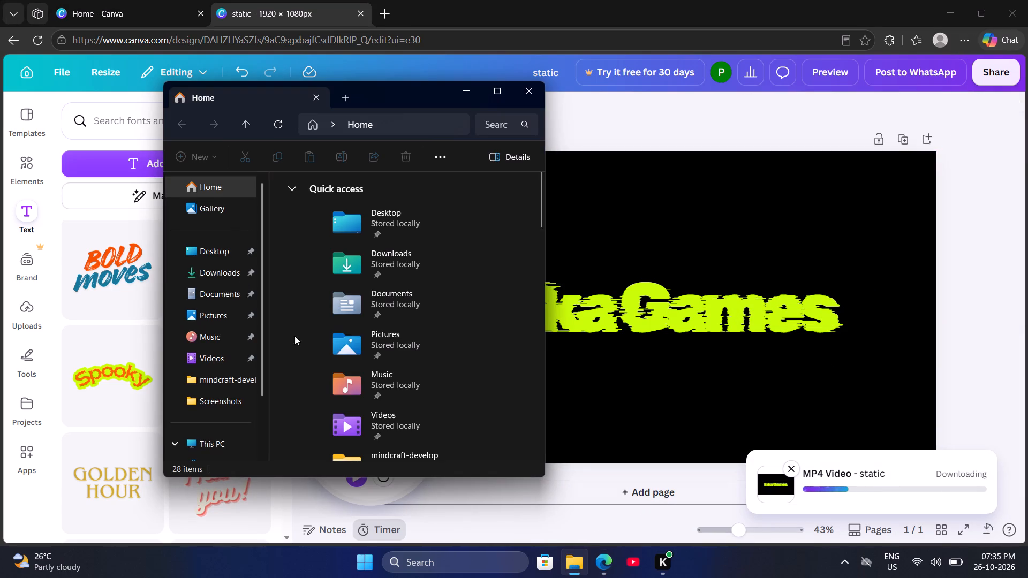
click(239, 269)
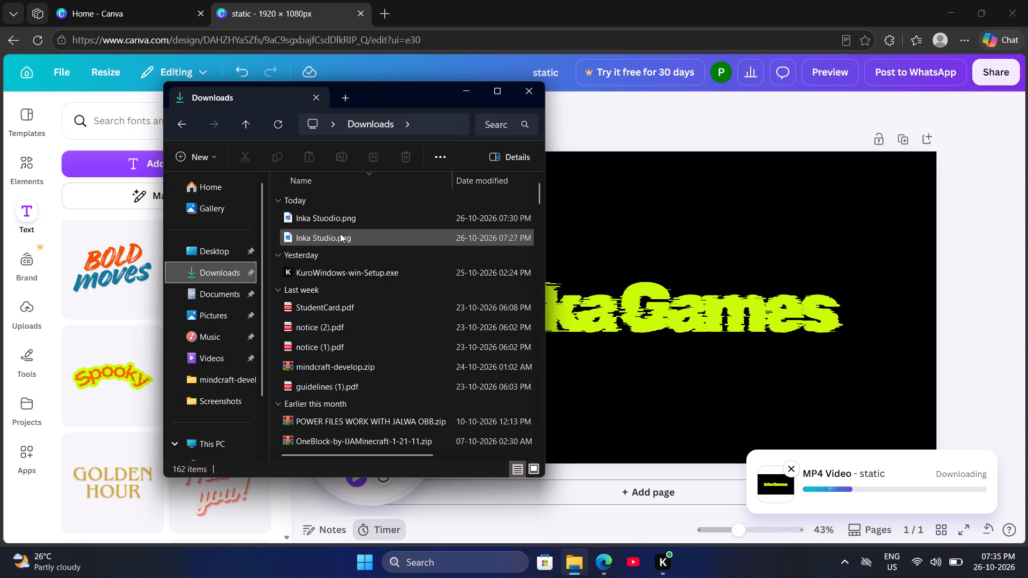
double_click(338, 219)
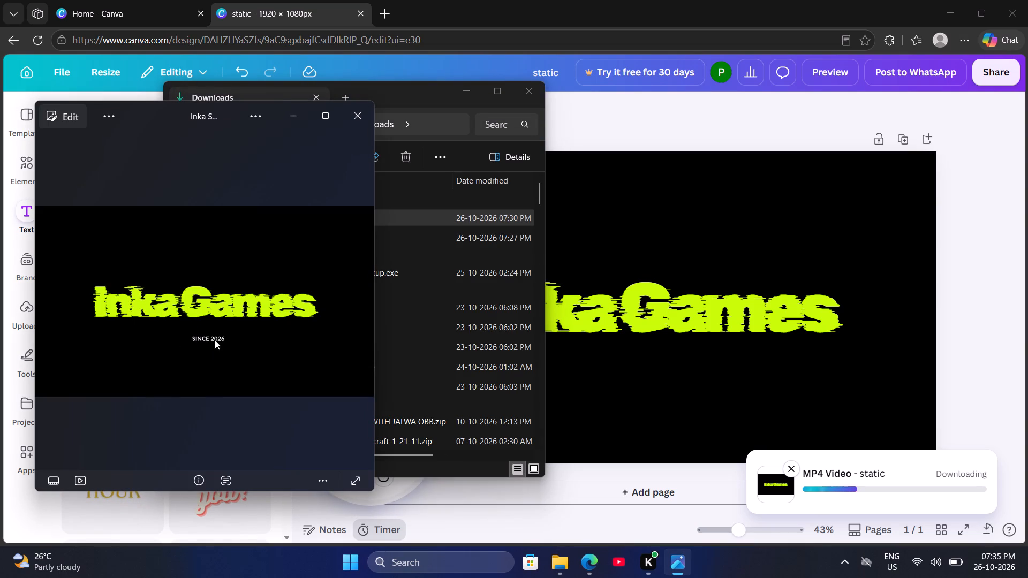
scroll(195, 355, up, 3)
scroll(195, 355, down, 5)
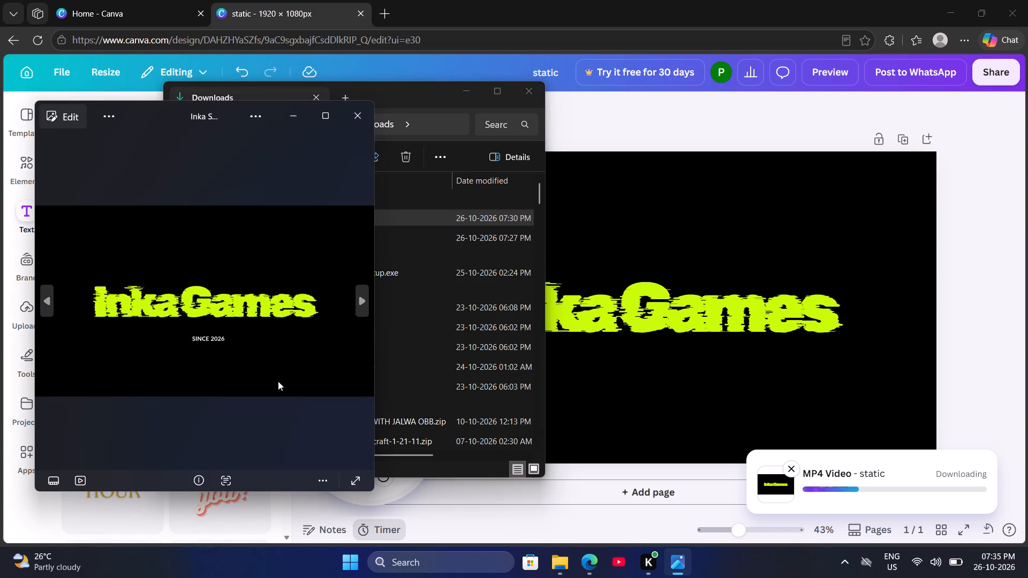
scroll(207, 368, up, 6)
scroll(207, 368, down, 13)
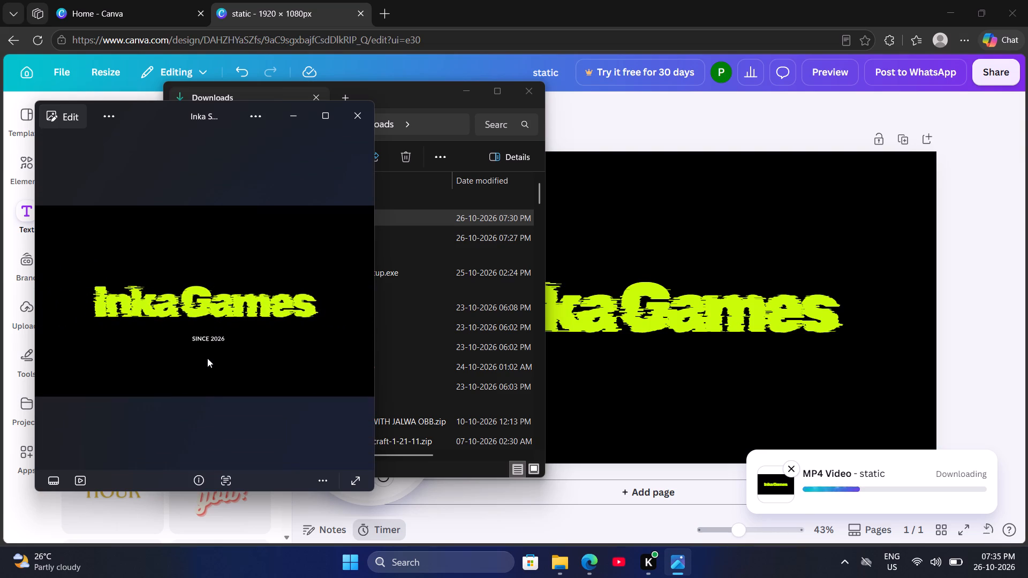
click(367, 121)
click(526, 93)
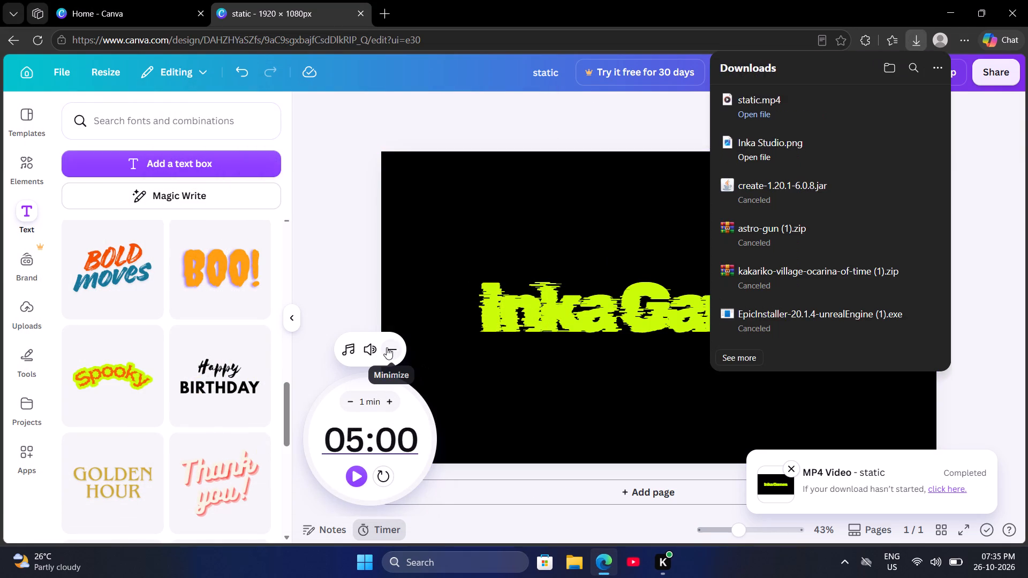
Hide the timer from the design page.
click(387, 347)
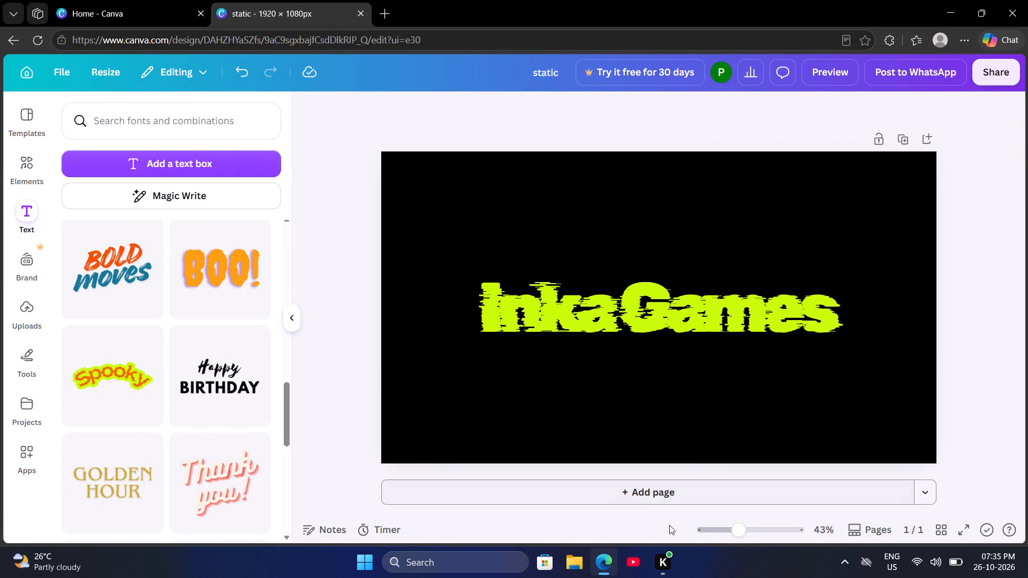
Open the downloaded static.mp4 in Media Player and play it repeatedly to check the text animation.
click(958, 39)
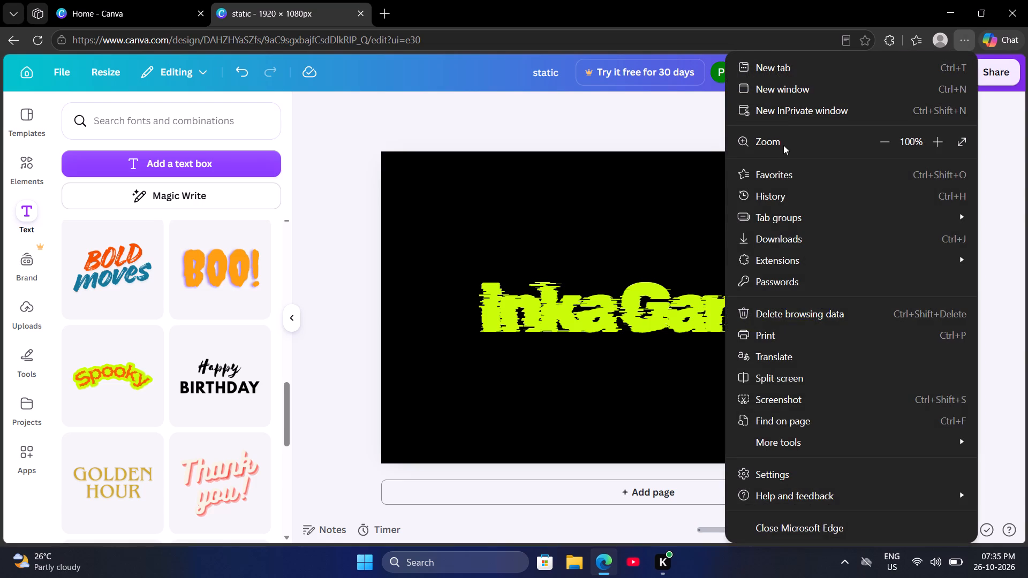
click(782, 240)
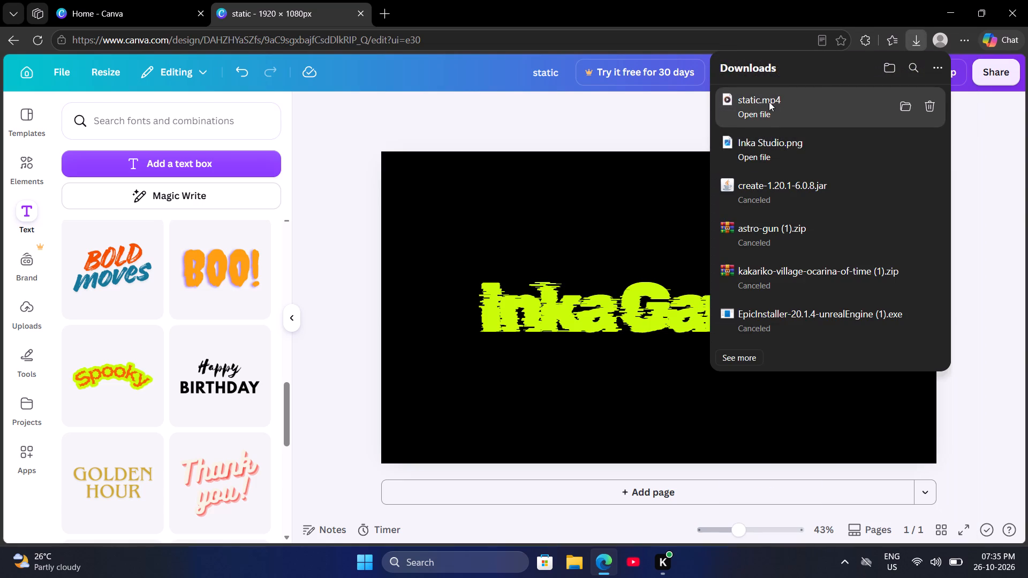
click(769, 102)
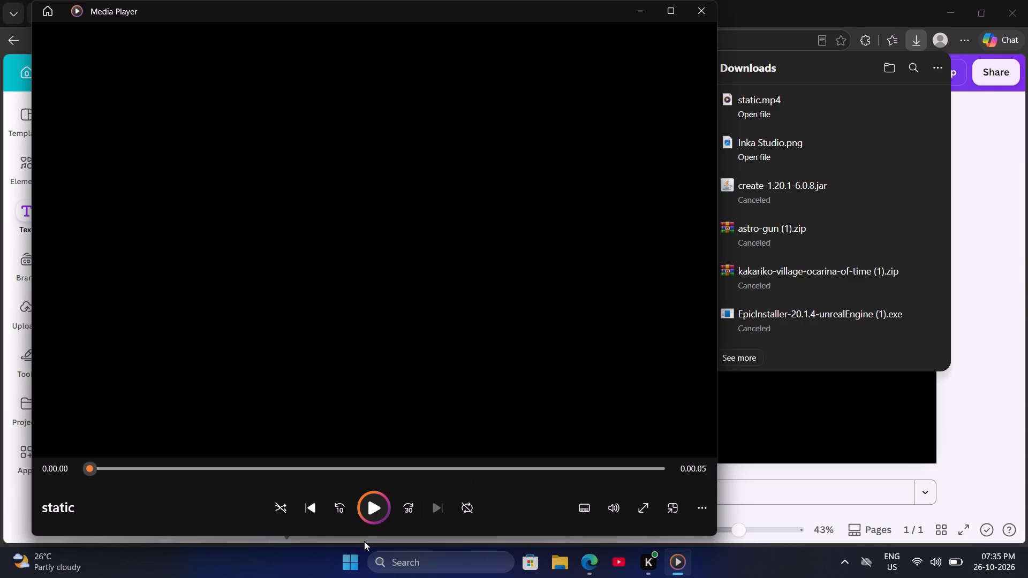
click(378, 510)
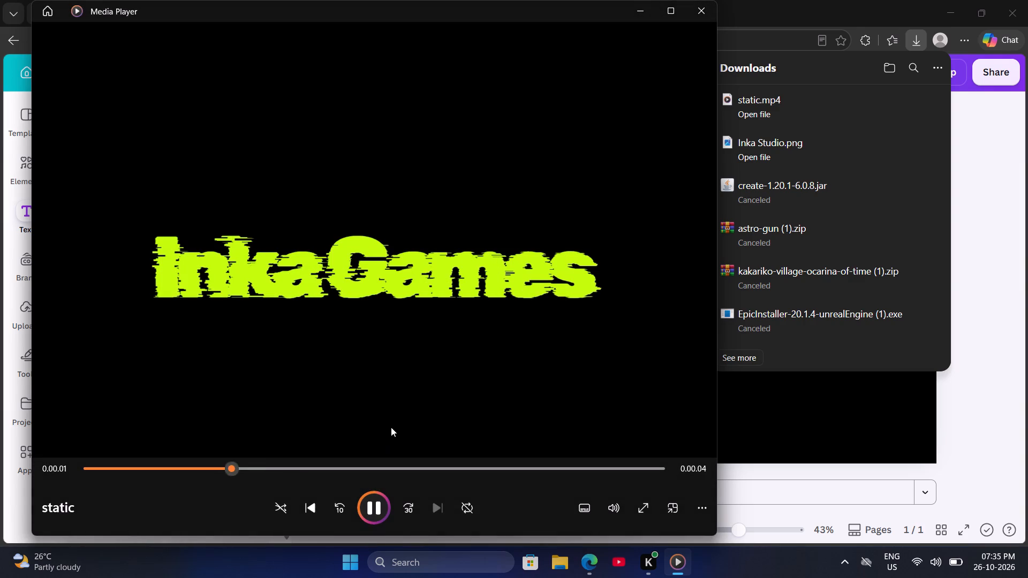
double_click(373, 513)
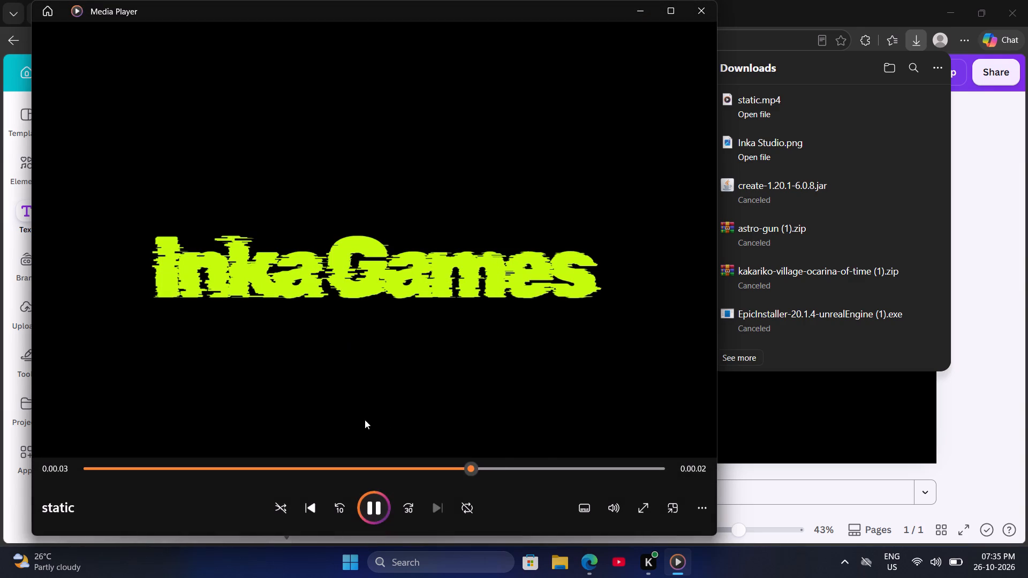
click(373, 506)
click(373, 506)
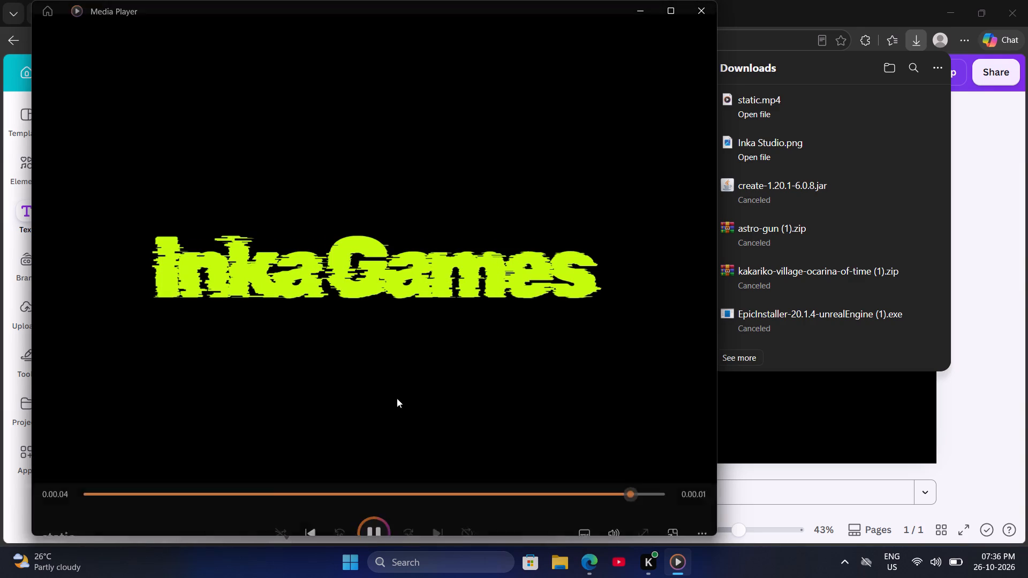
click(375, 501)
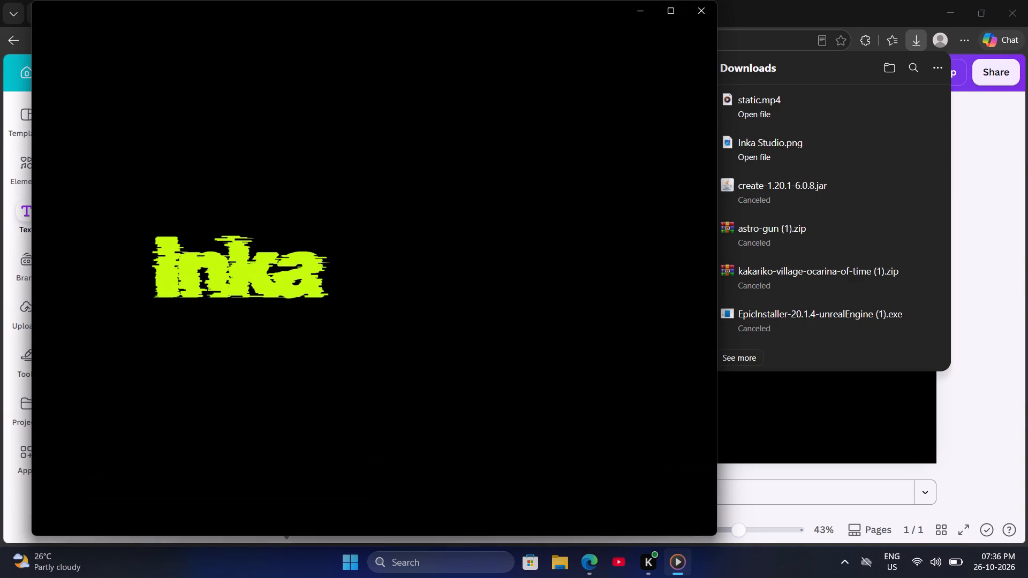
click(365, 513)
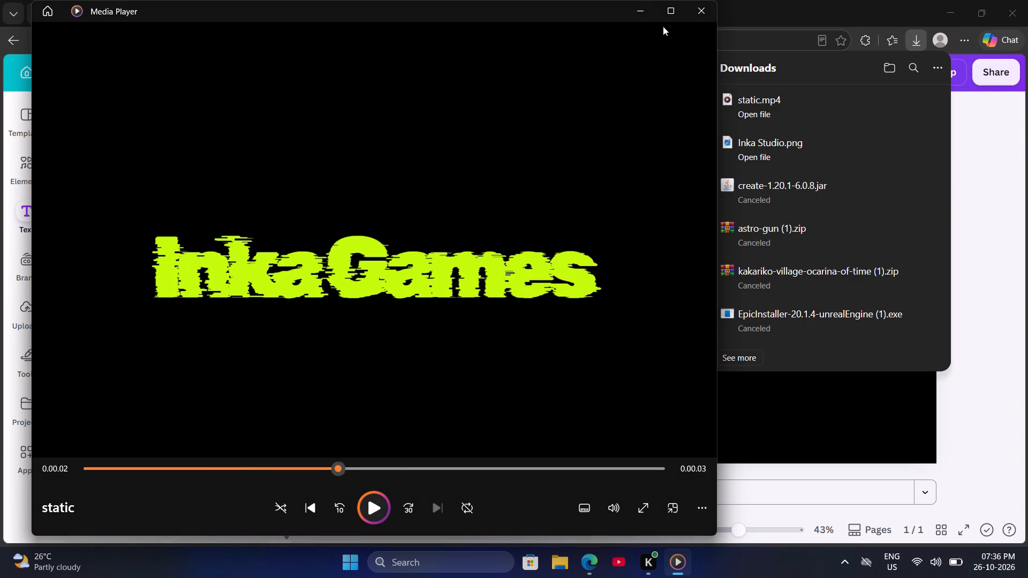
Maximize the player window showing static.mp4, keeping it in the full player view.
click(675, 15)
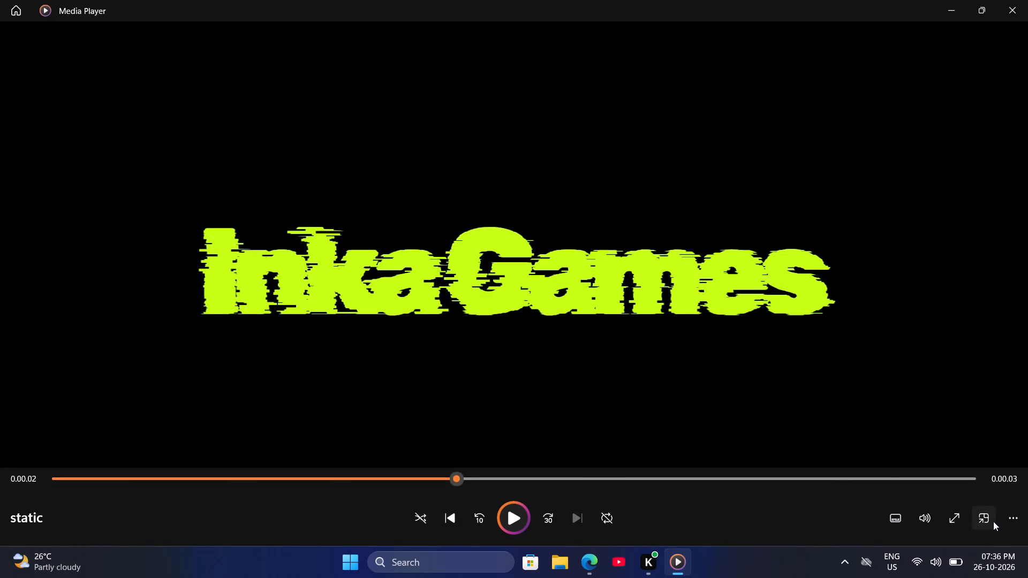
click(993, 521)
click(990, 148)
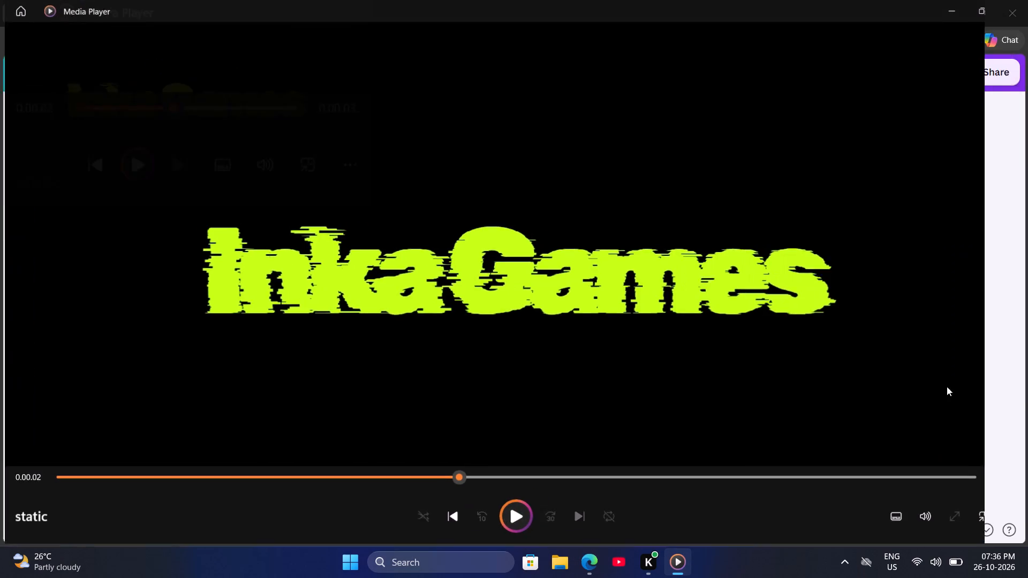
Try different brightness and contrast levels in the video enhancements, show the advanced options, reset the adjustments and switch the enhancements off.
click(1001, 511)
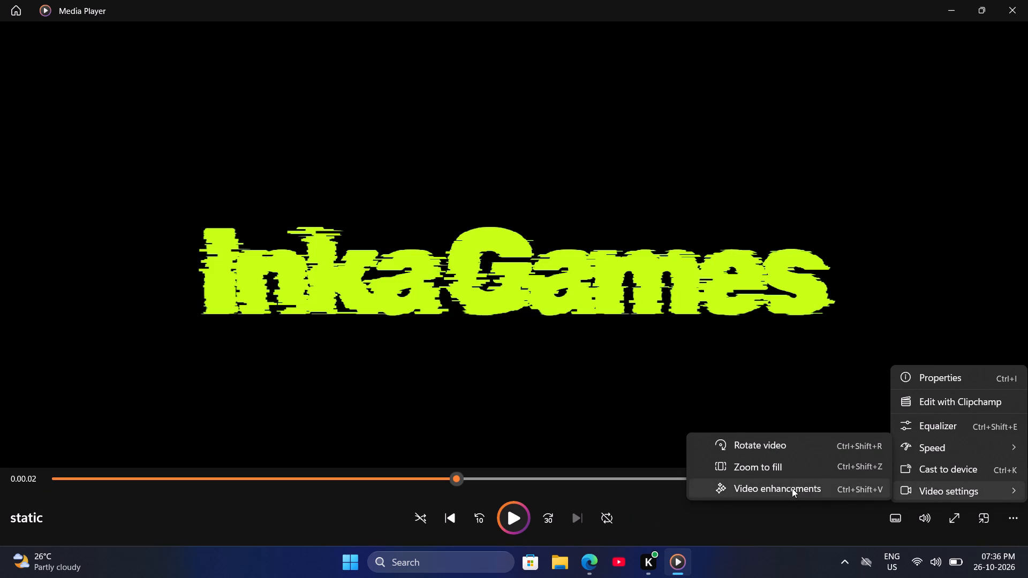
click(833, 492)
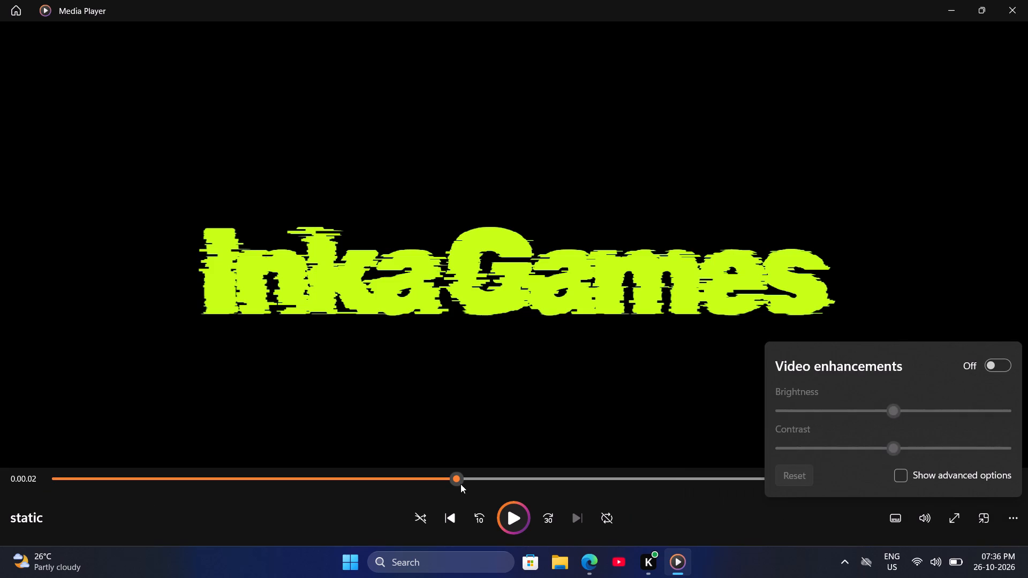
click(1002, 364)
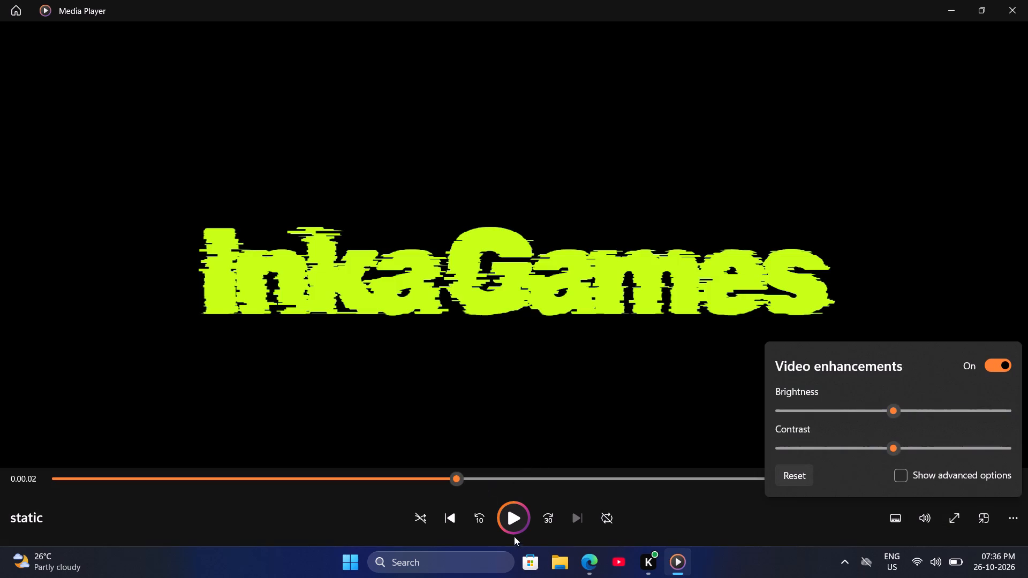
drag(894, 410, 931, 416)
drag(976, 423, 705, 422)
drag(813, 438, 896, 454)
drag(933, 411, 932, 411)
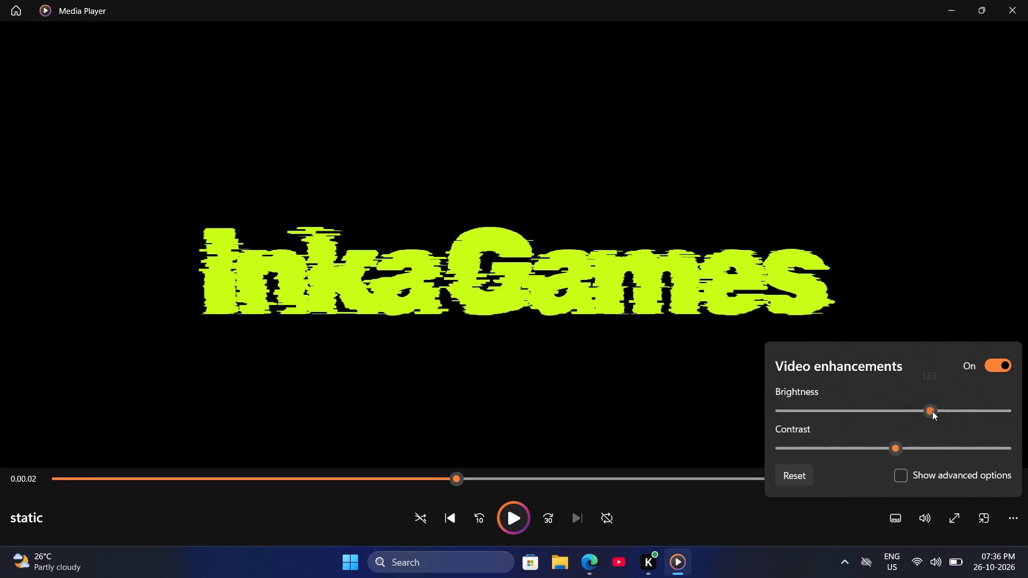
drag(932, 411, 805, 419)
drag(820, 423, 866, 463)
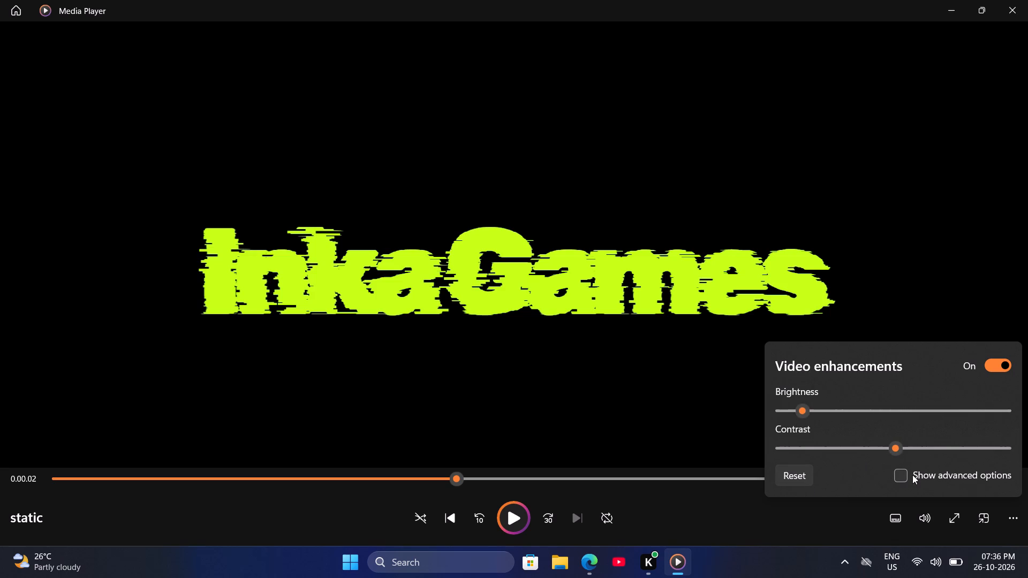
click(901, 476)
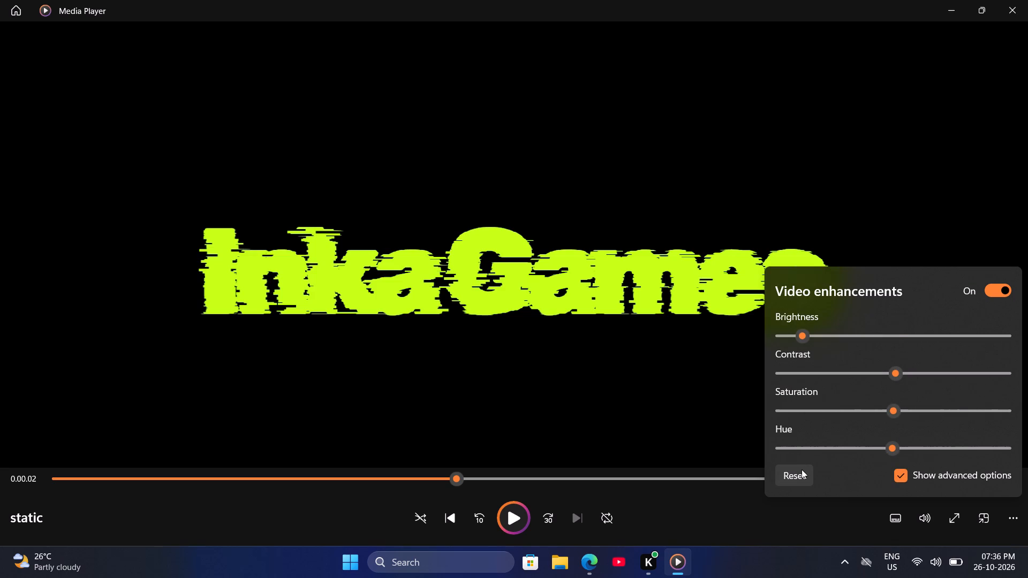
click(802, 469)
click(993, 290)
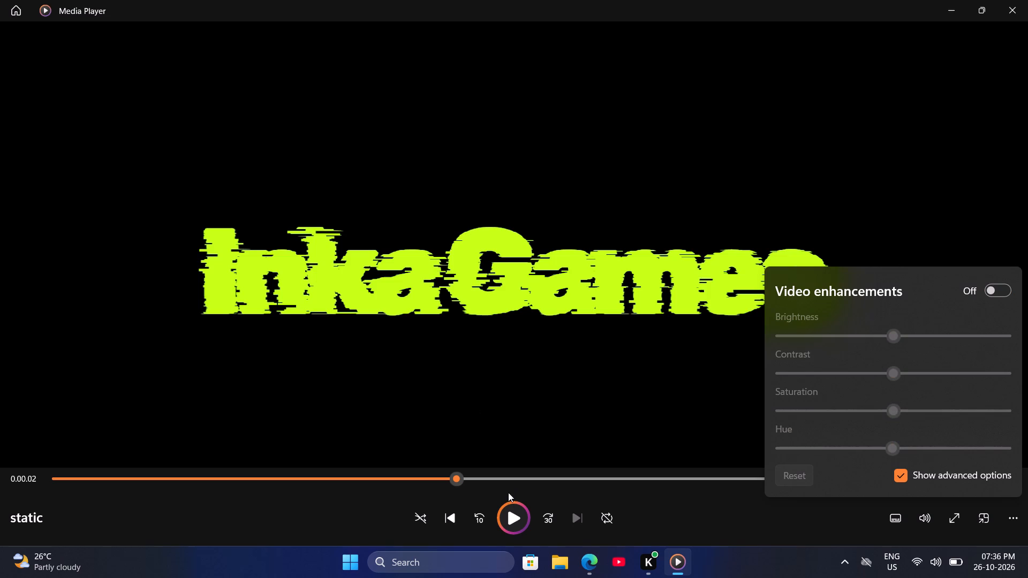
Replay static.mp4 from the beginning to check the text animation, and pause it about 1 second in.
click(512, 518)
click(516, 519)
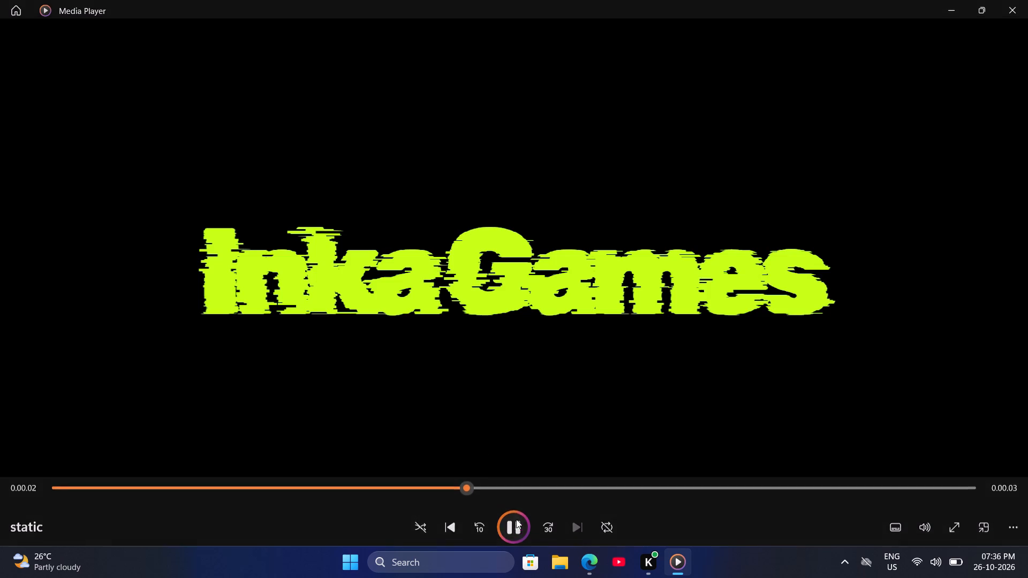
drag(493, 474, 0, 486)
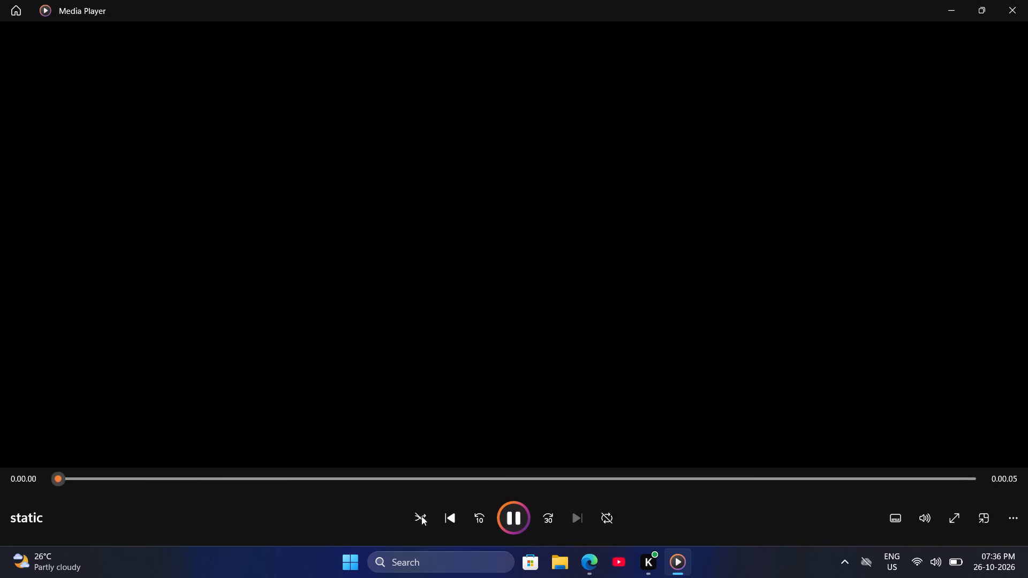
click(510, 519)
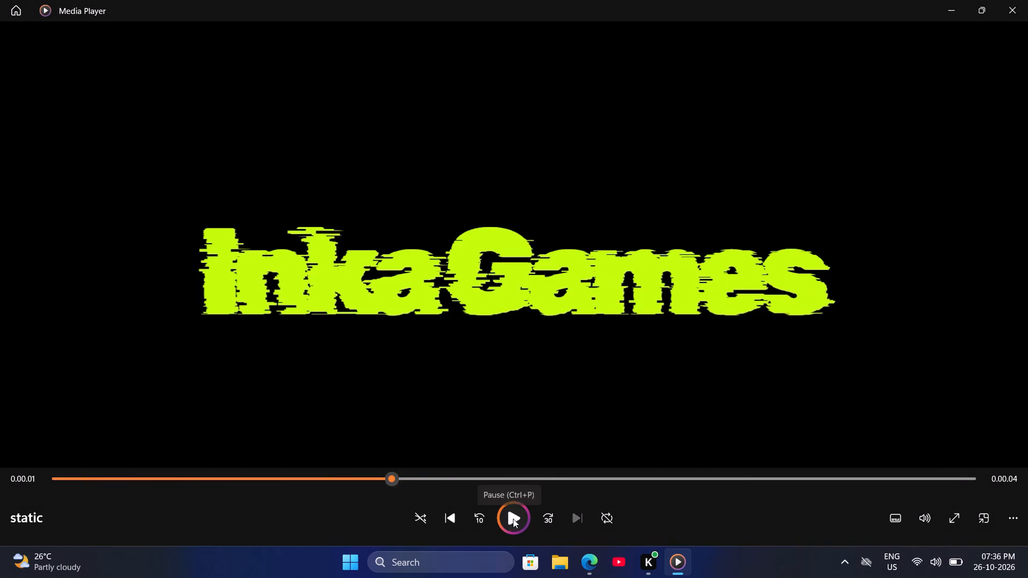
Send static.mp4 to Clipchamp for editing.
click(1003, 519)
click(909, 400)
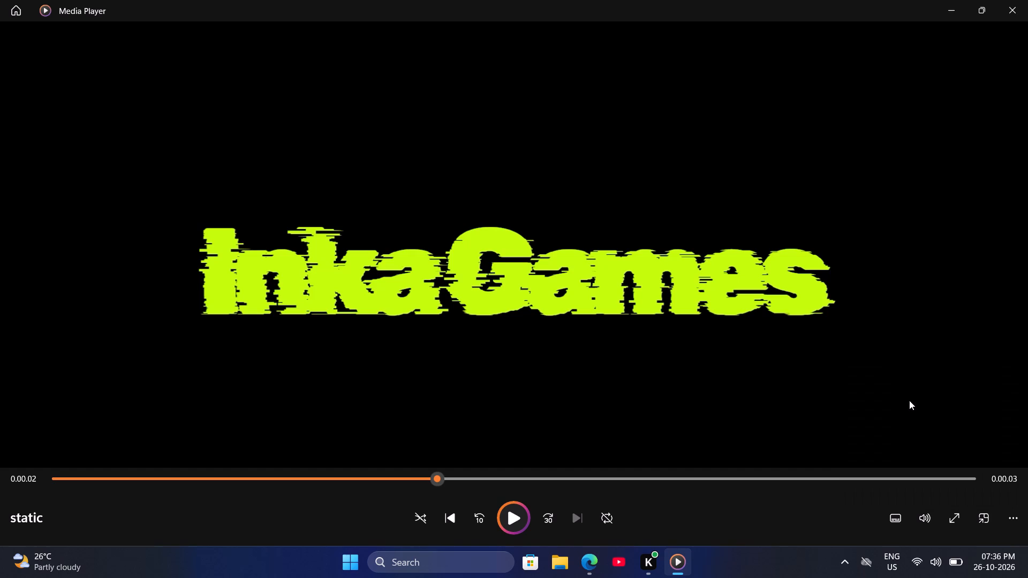